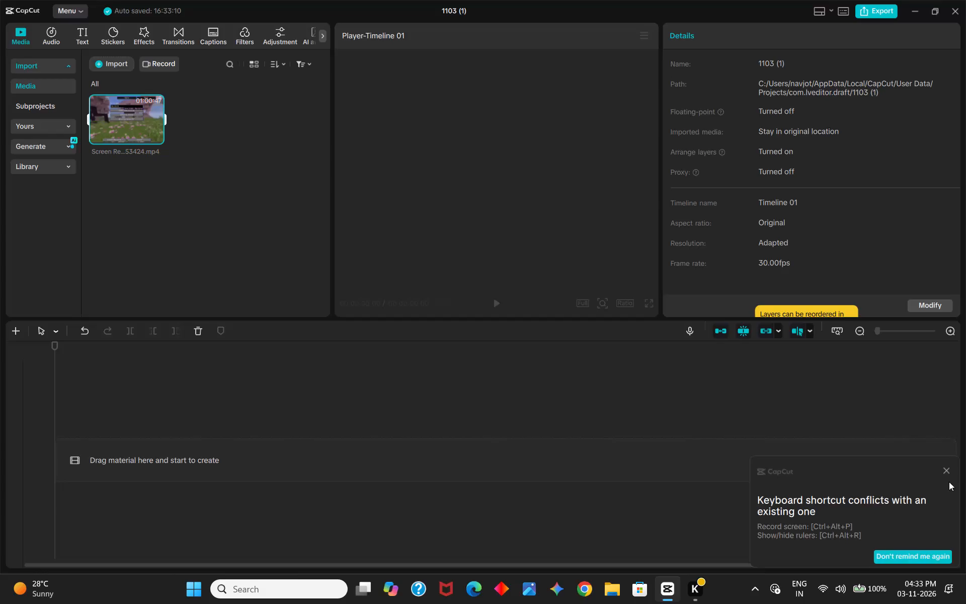
# Dismiss the shortcut conflict notice and place the imported screen recording at the start of the empty timeline.
pyautogui.click(947, 471)
pyautogui.moveTo(111, 114); pyautogui.dragTo(156, 308)
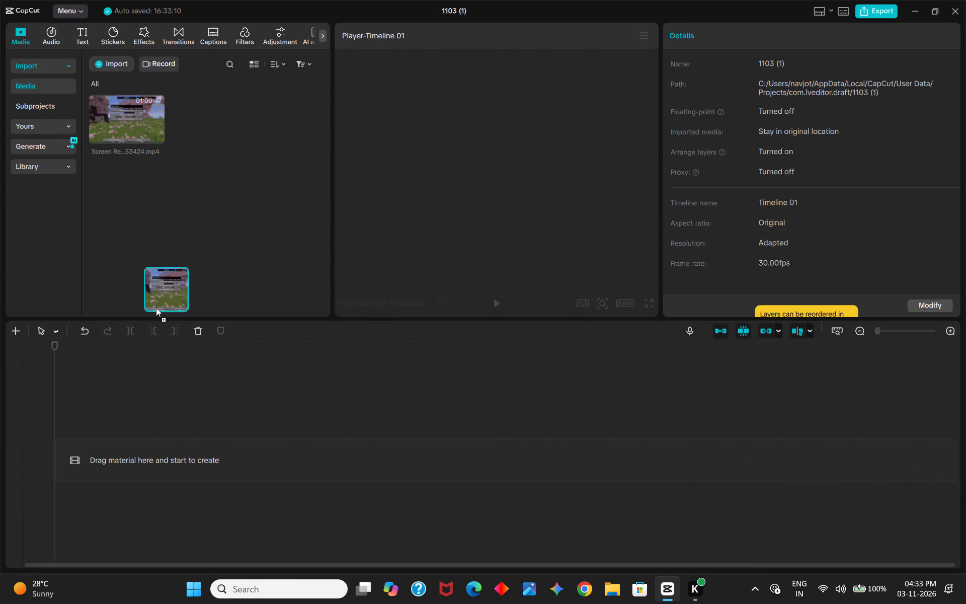
pyautogui.moveTo(156, 308); pyautogui.dragTo(116, 444)
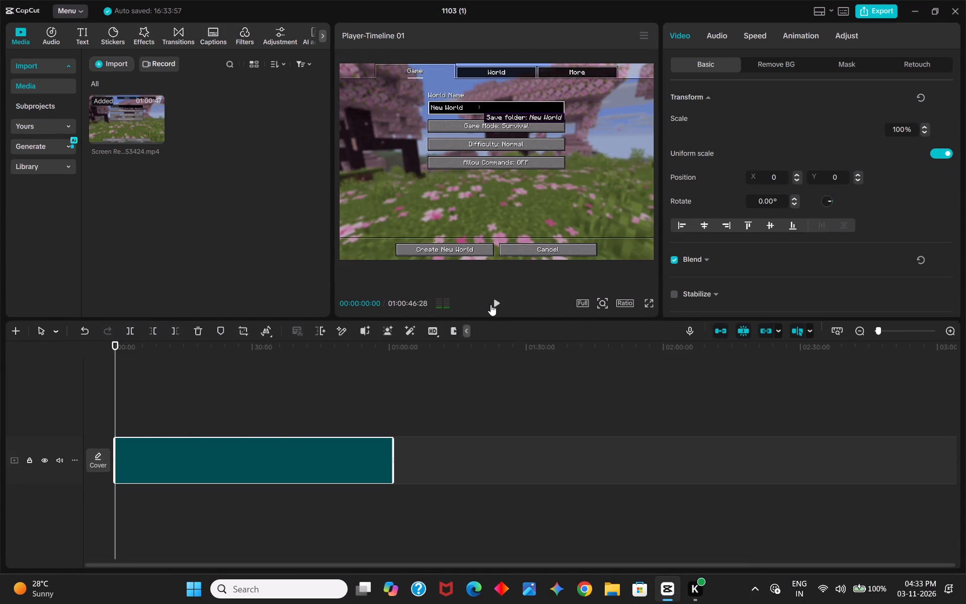
# Play the screen recording from its beginning to review the opening footage.
pyautogui.click(491, 304)
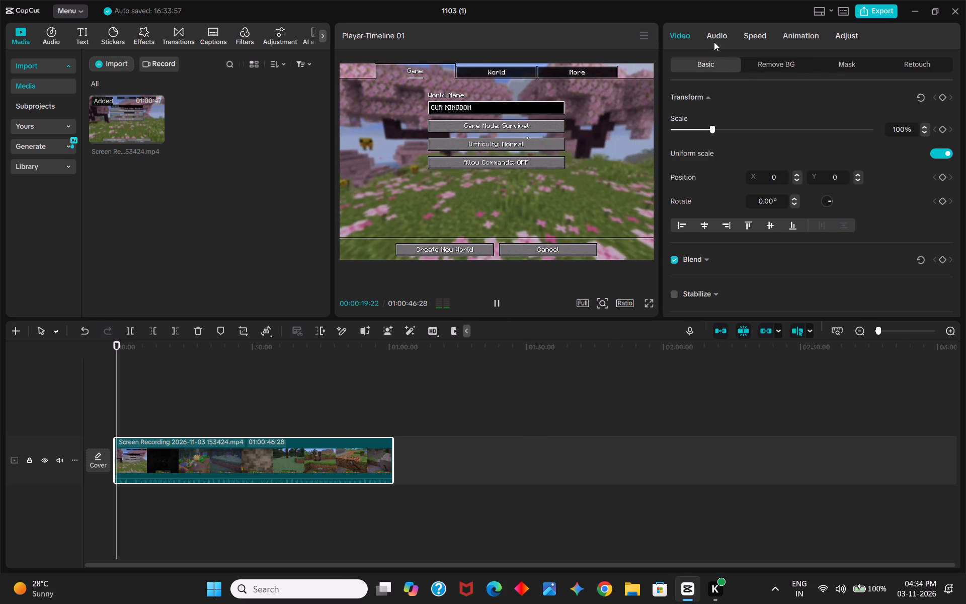
# Set the project's aspect ratio to 16:9.
pyautogui.click(583, 306)
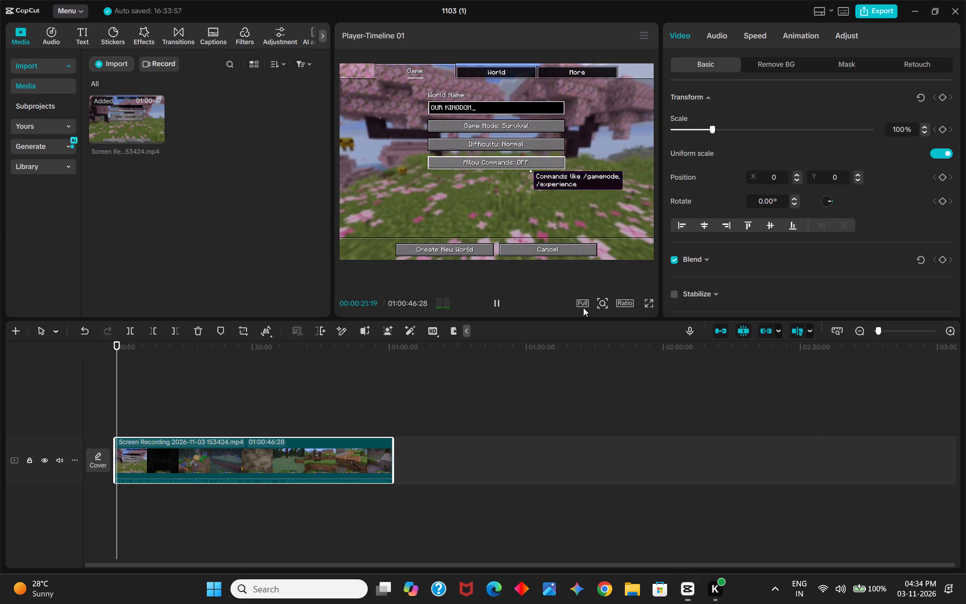
pyautogui.click(564, 324)
pyautogui.click(620, 309)
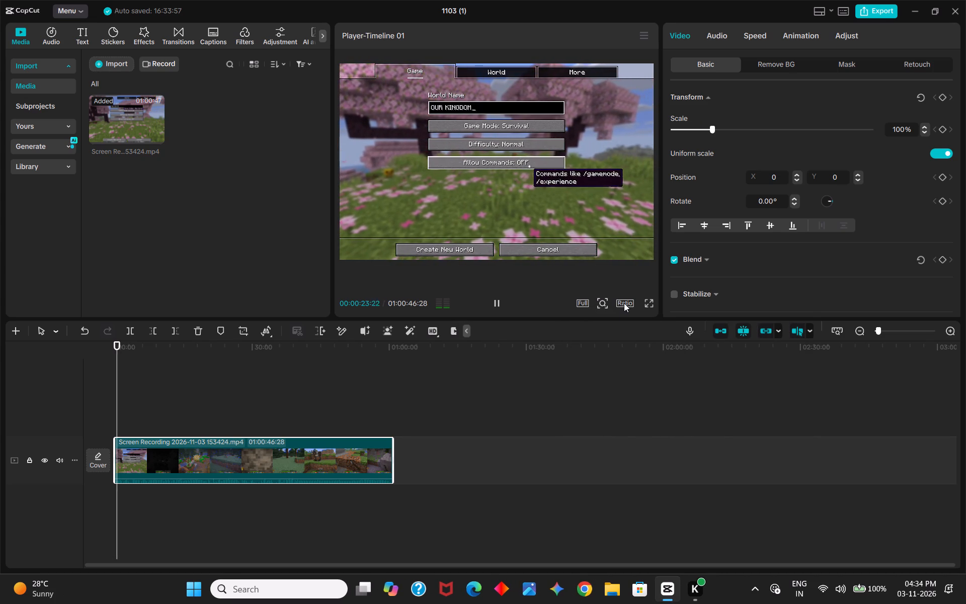
pyautogui.click(624, 300)
pyautogui.click(677, 345)
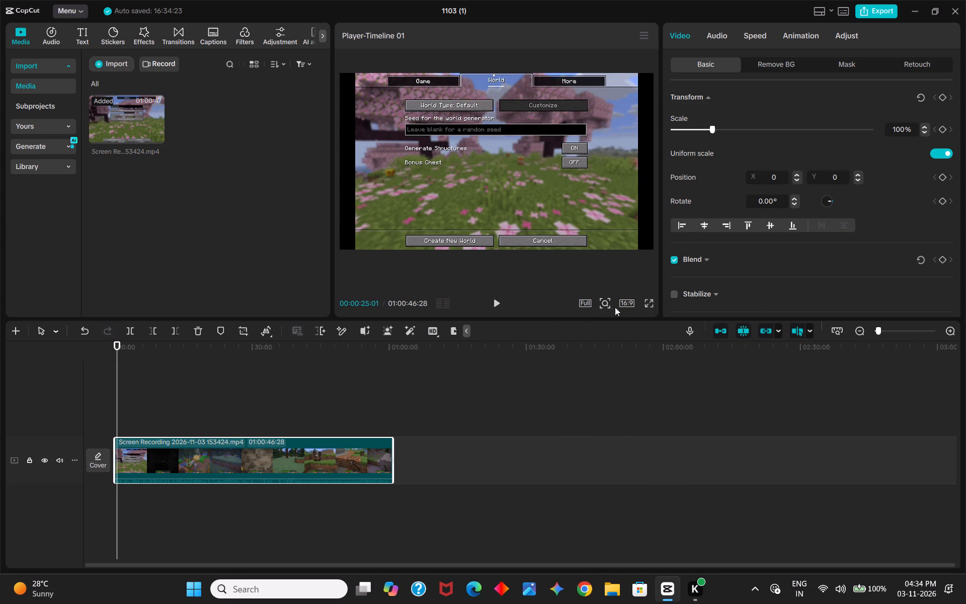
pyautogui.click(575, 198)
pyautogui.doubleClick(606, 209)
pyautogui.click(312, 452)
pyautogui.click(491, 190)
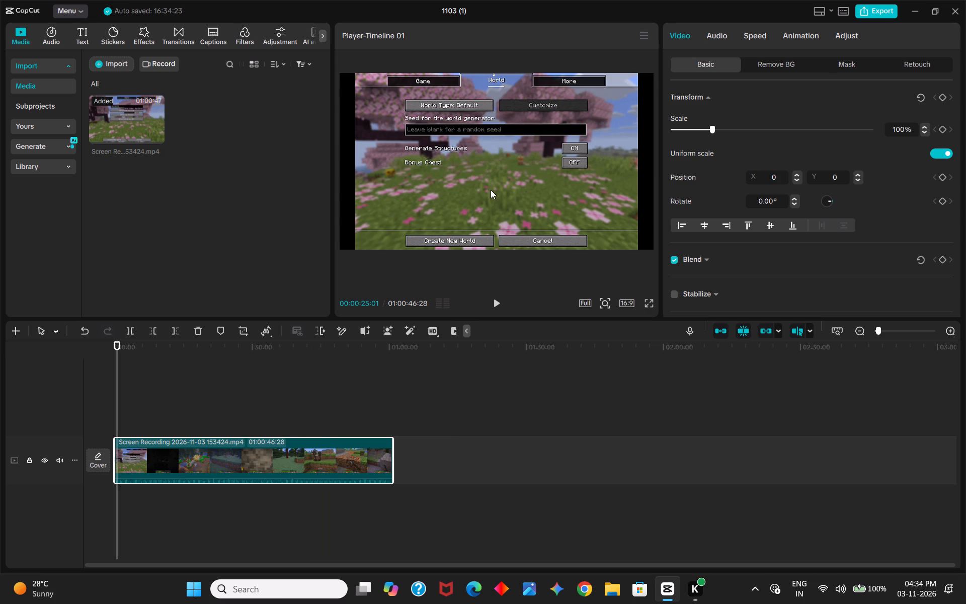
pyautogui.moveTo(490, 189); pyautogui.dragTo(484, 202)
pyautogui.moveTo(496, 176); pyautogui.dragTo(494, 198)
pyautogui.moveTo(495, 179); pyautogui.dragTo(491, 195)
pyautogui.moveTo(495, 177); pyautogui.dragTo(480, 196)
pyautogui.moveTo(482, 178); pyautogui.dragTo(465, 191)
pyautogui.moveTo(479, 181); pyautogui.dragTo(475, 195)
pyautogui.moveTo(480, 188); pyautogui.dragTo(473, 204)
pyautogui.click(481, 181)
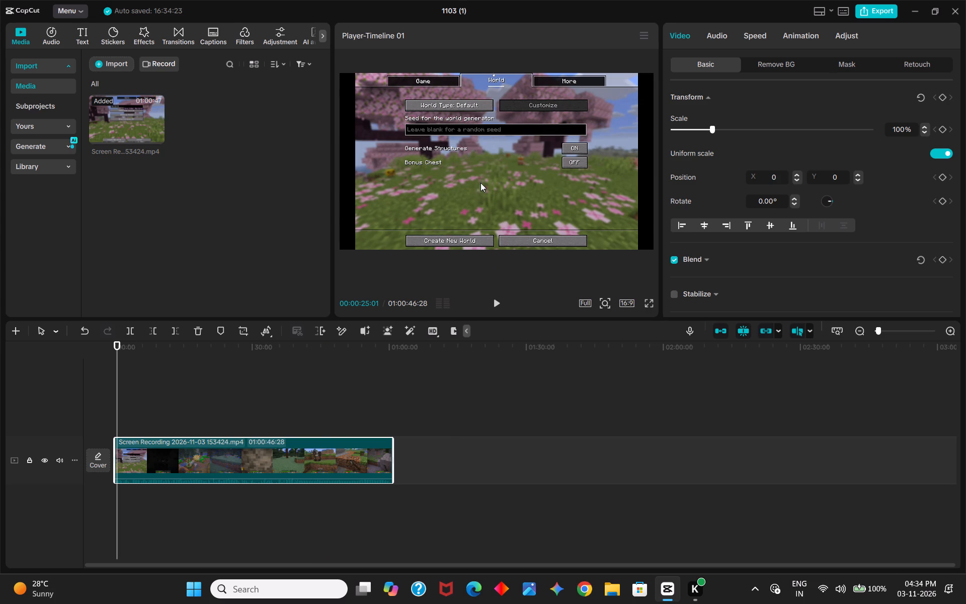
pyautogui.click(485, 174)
# Open the editor's main list of application commands.
pyautogui.click(79, 13)
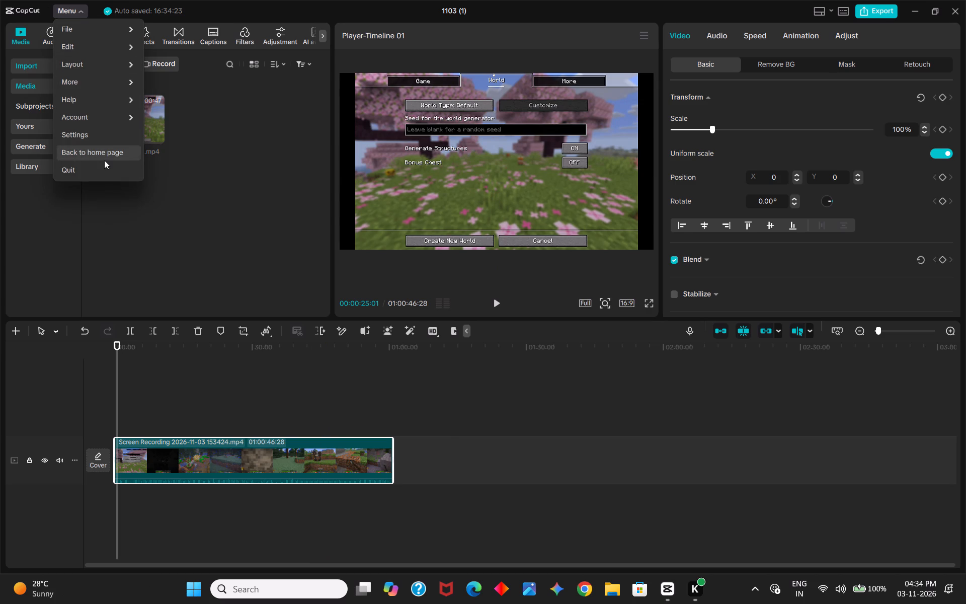
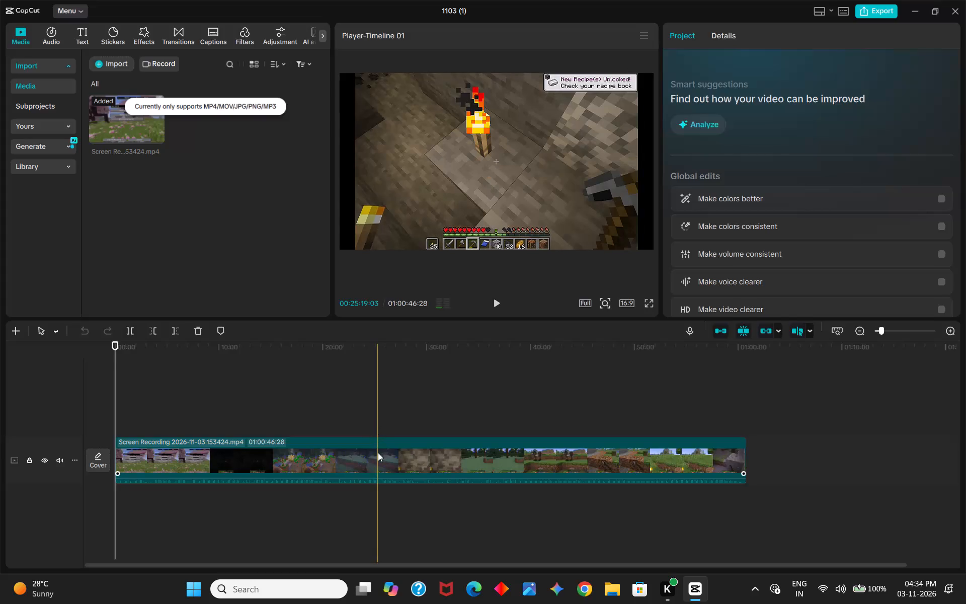
# Scale the screen recording clip up to 114% and shift it down to Y -154 so it fills the 16:9 frame.
pyautogui.click(378, 452)
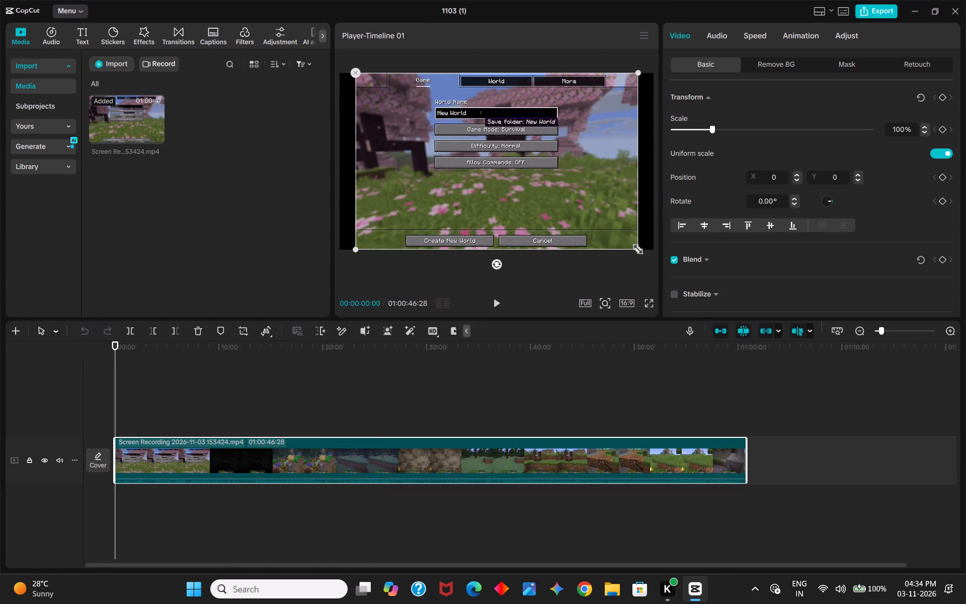
pyautogui.moveTo(635, 248); pyautogui.dragTo(666, 264)
pyautogui.moveTo(536, 182); pyautogui.dragTo(538, 194)
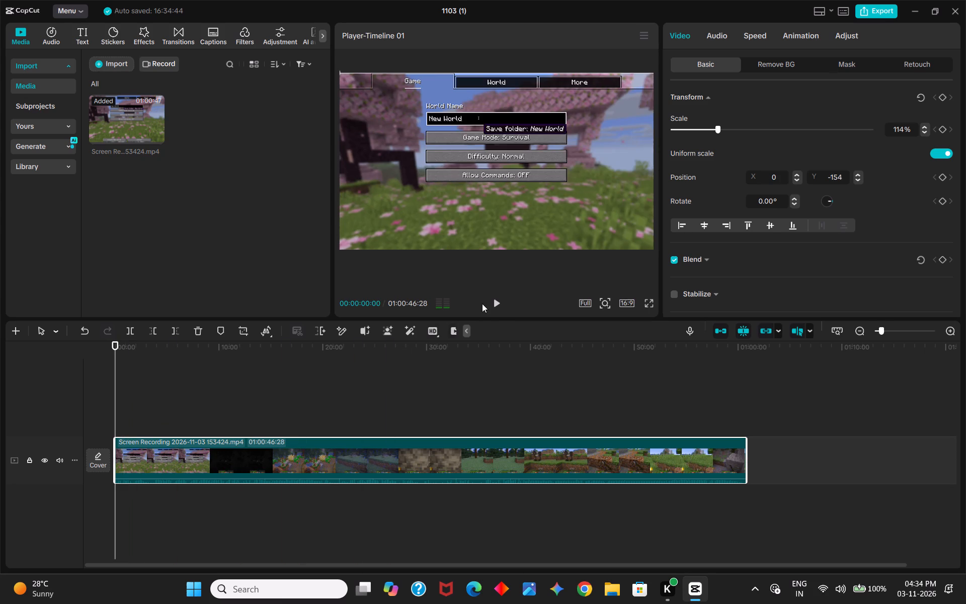
pyautogui.click(498, 303)
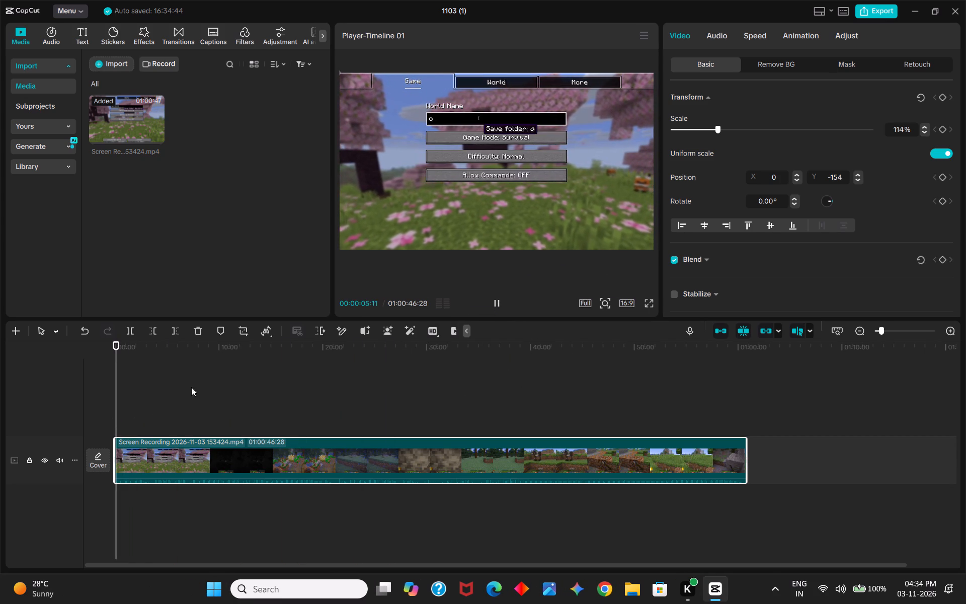
# Enable automatic colour adjustment on the clip and set its intensity to 50.
pyautogui.click(835, 34)
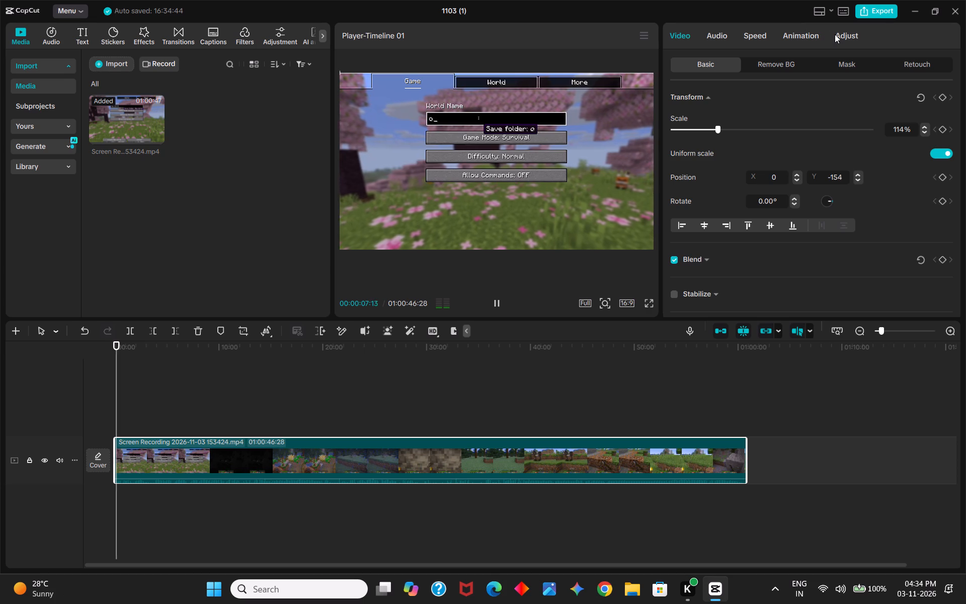
pyautogui.click(675, 99)
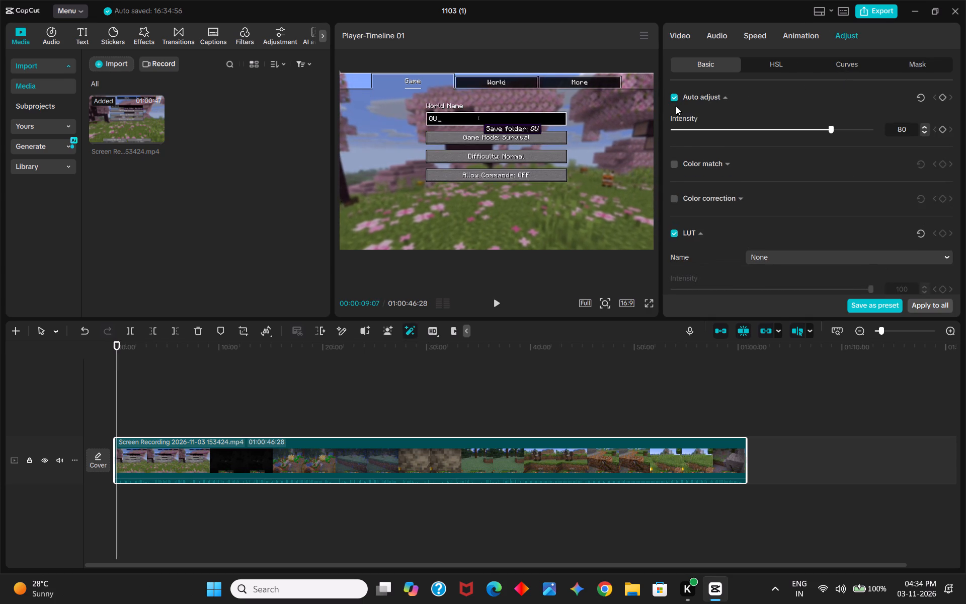
pyautogui.click(790, 129)
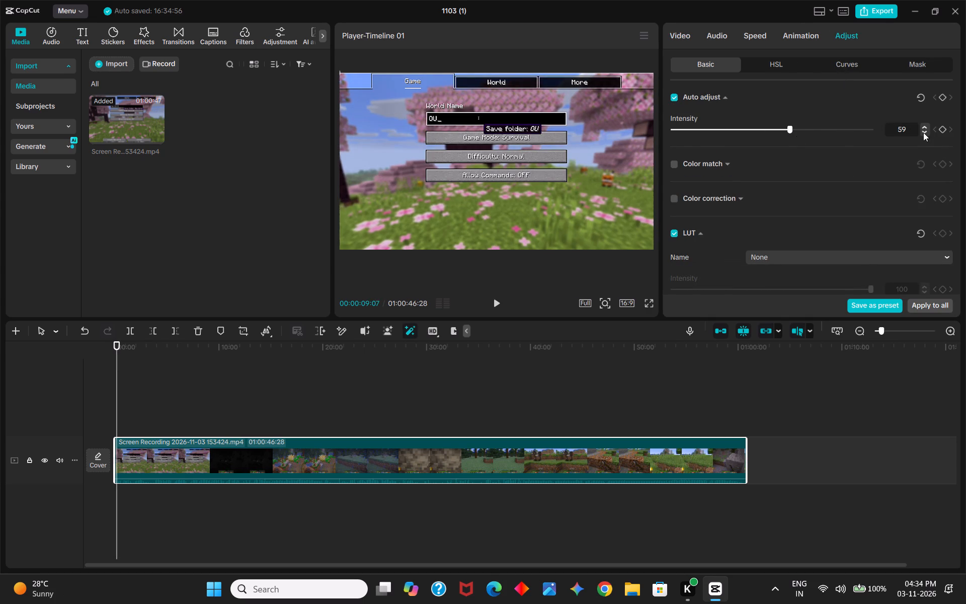
pyautogui.tripleClick(924, 130)
pyautogui.tripleClick(924, 130)
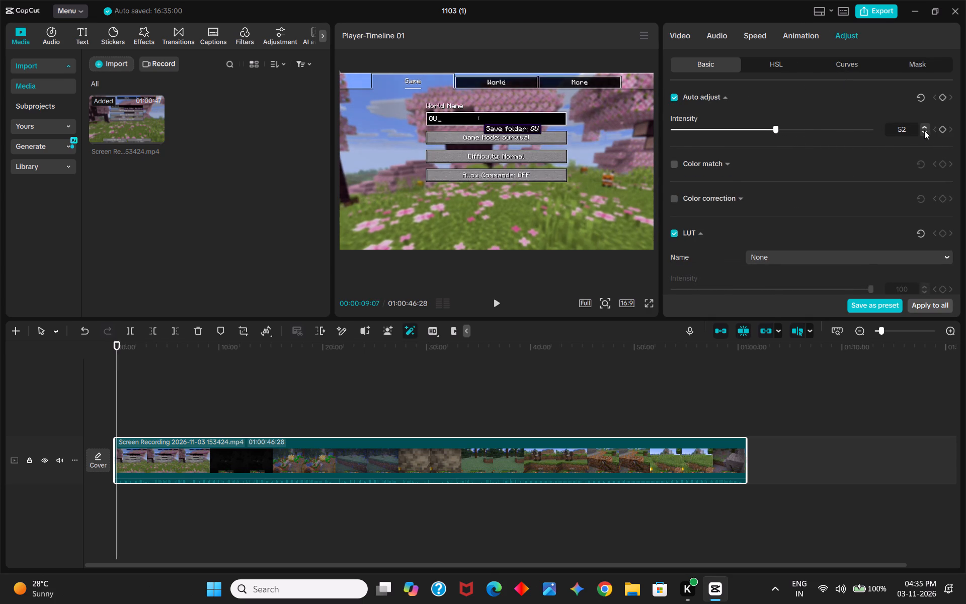
pyautogui.click(924, 130)
pyautogui.doubleClick(924, 130)
# Look over the further colour settings and play the adjusted recording up to about 40 seconds.
pyautogui.scroll(-2, 794, 206)
pyautogui.scroll(-2, 731, 246)
pyautogui.click(499, 308)
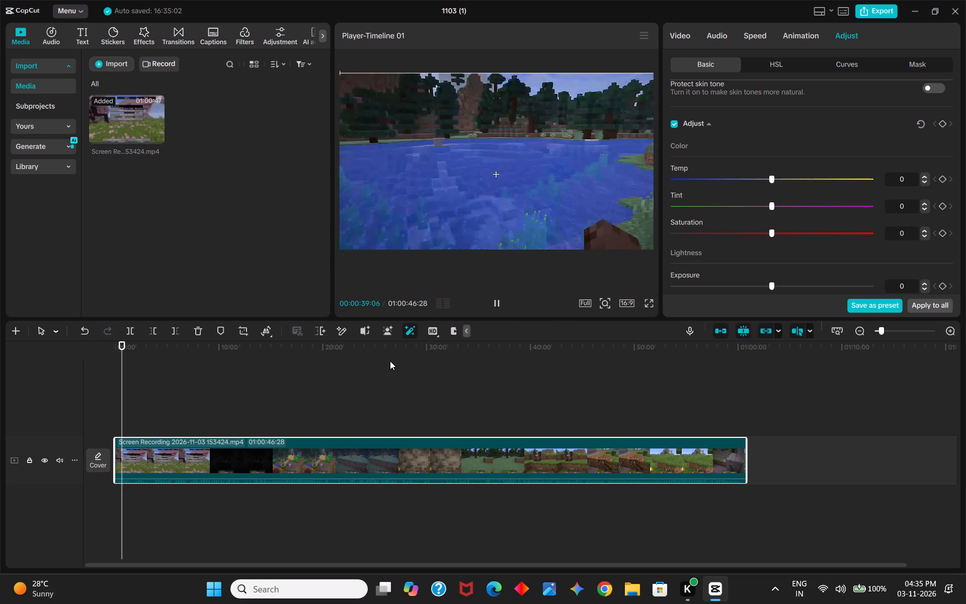
pyautogui.click(507, 189)
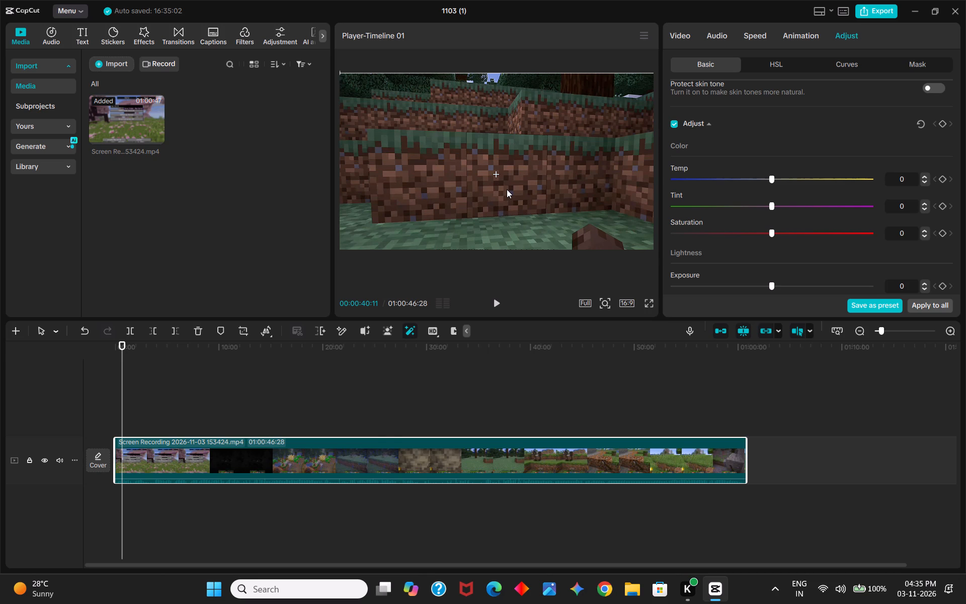
# Reframe the clip to span the full frame width, horizontally centred with its lower edge on the frame's bottom and the game hotbar in view.
pyautogui.click(390, 445)
pyautogui.moveTo(521, 223); pyautogui.dragTo(517, 196)
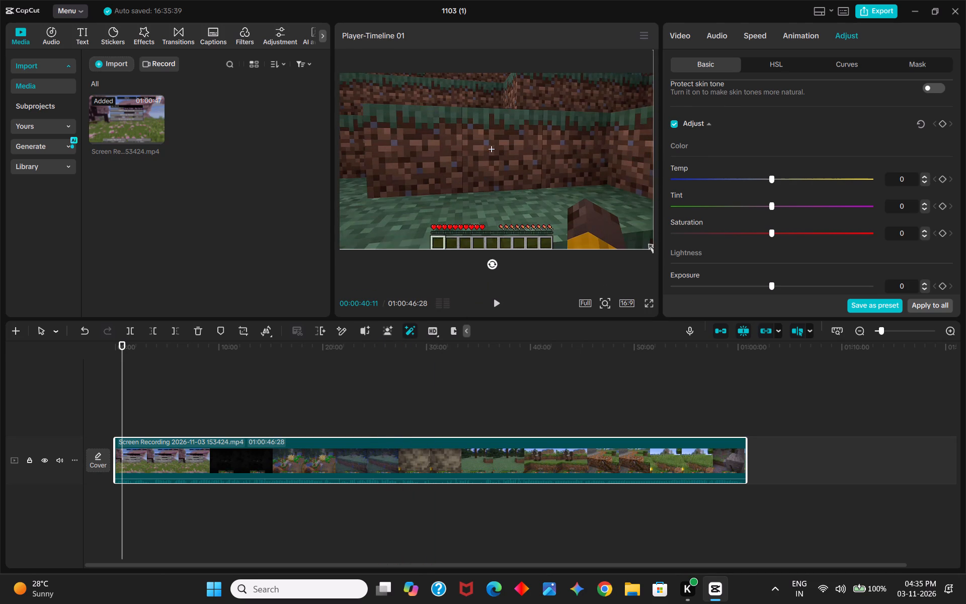
pyautogui.moveTo(651, 247); pyautogui.dragTo(640, 241)
pyautogui.moveTo(555, 199); pyautogui.dragTo(560, 204)
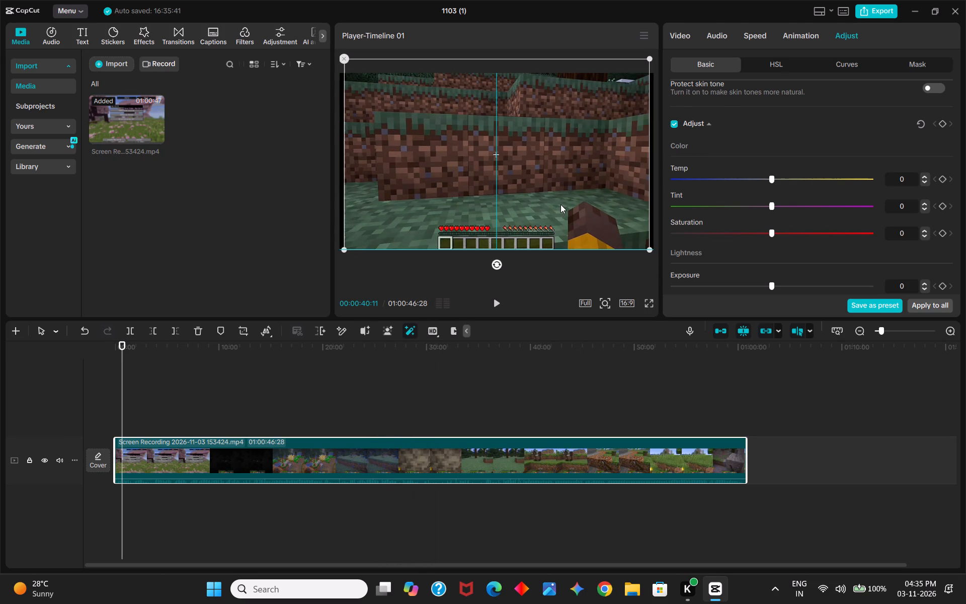
pyautogui.moveTo(560, 204); pyautogui.dragTo(559, 204)
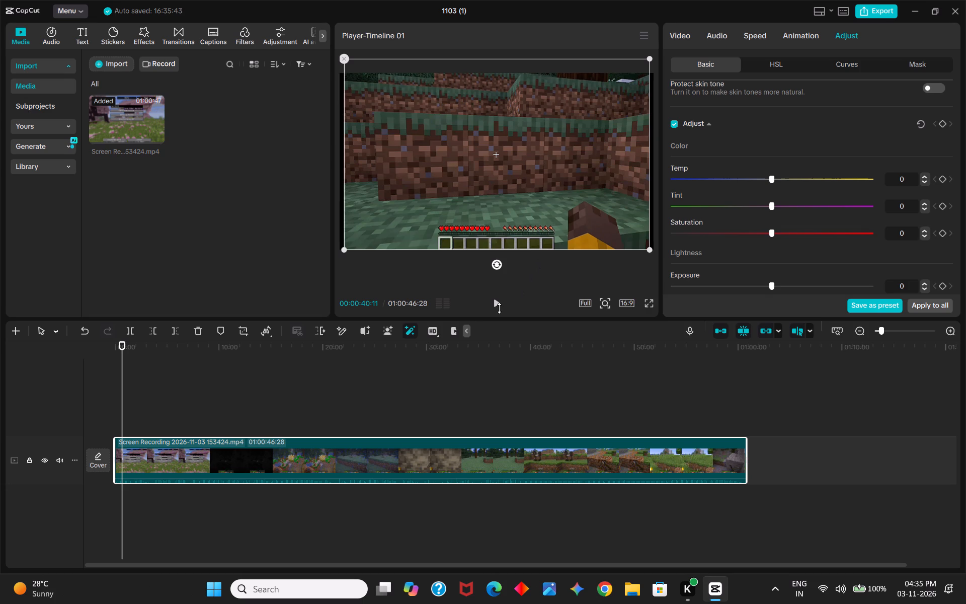
pyautogui.click(499, 308)
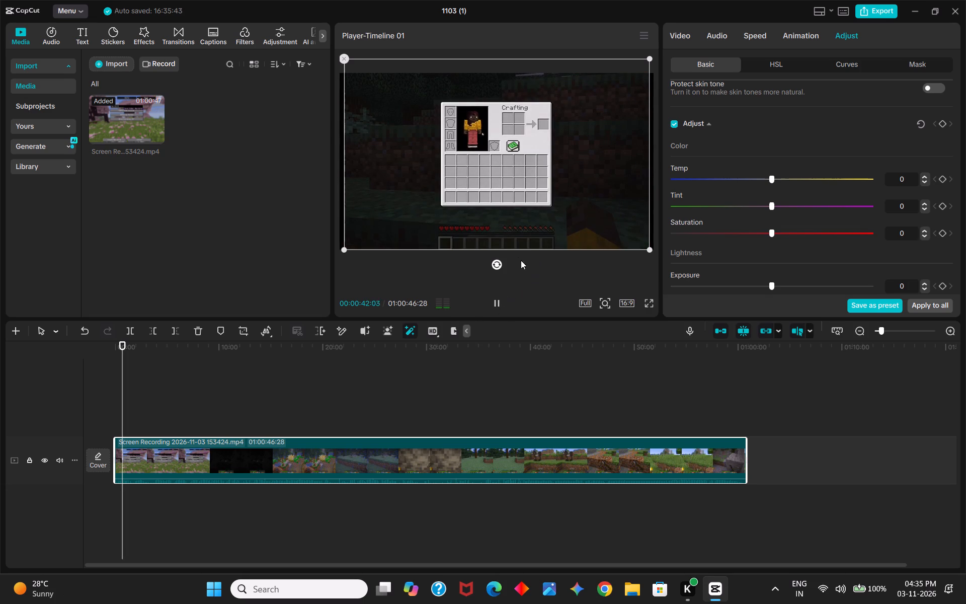
pyautogui.click(650, 247)
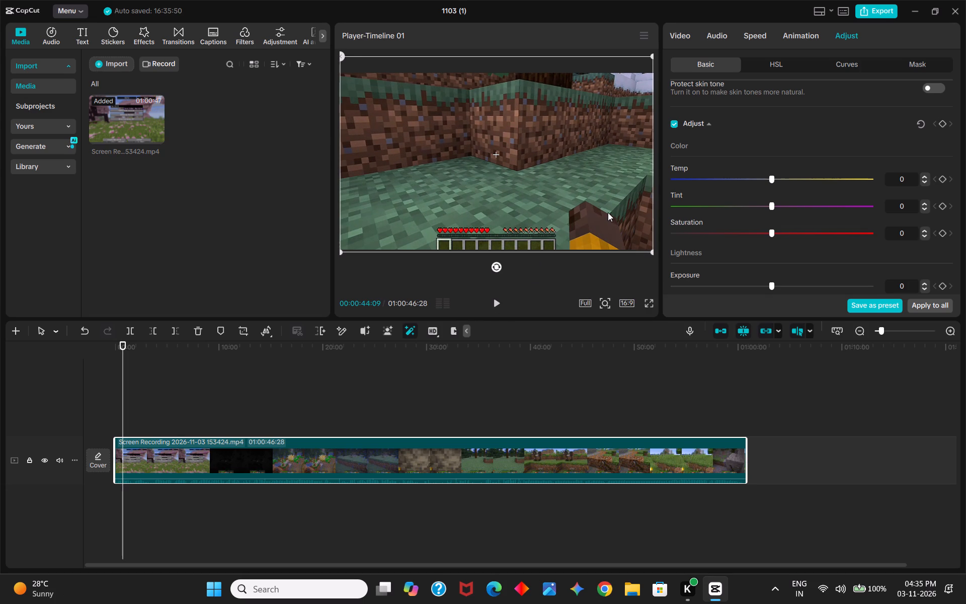
pyautogui.click(608, 211)
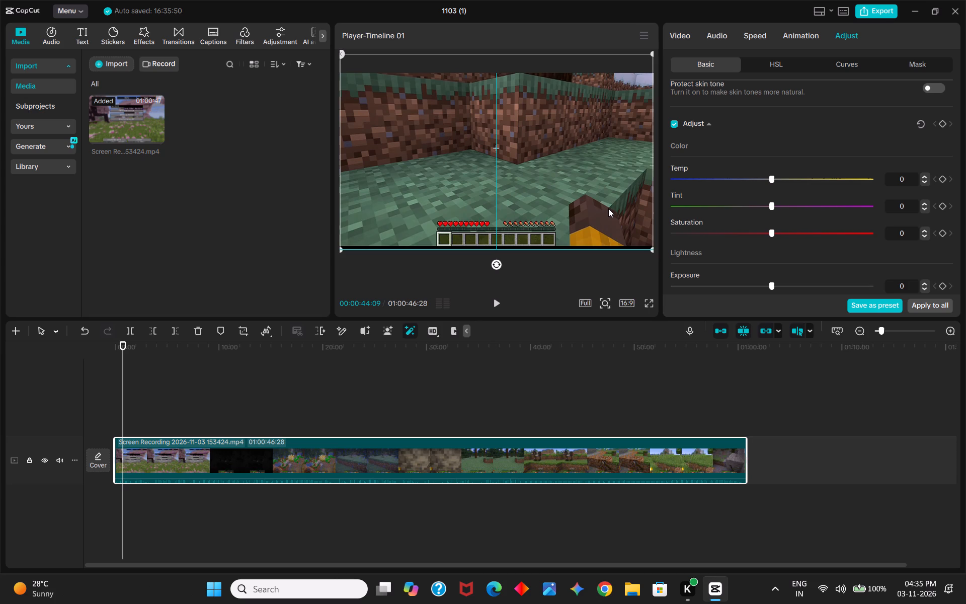
# Play the reframed recording from about 44 seconds and again from about the 7-minute mark to check the framing.
pyautogui.click(500, 306)
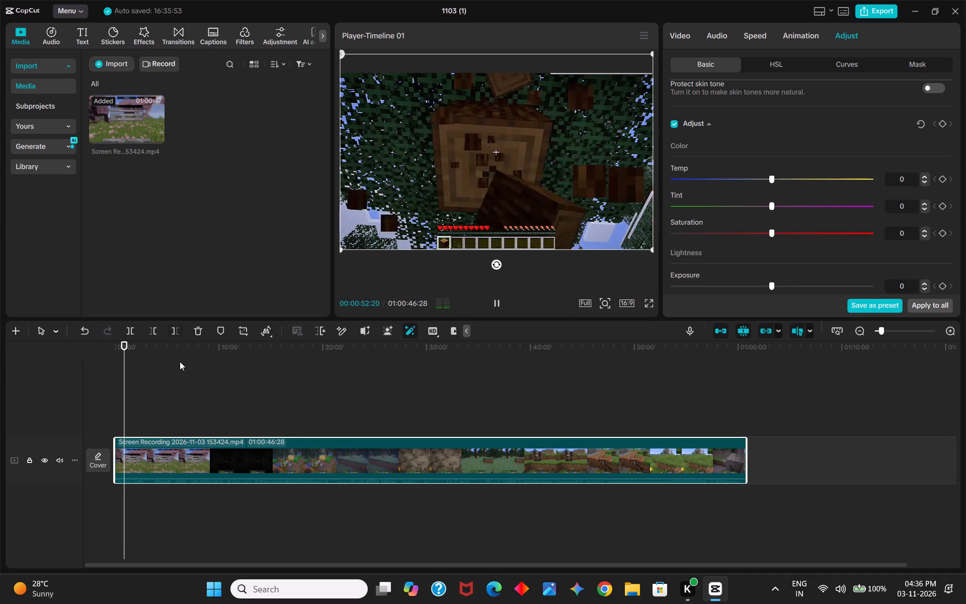
pyautogui.click(190, 377)
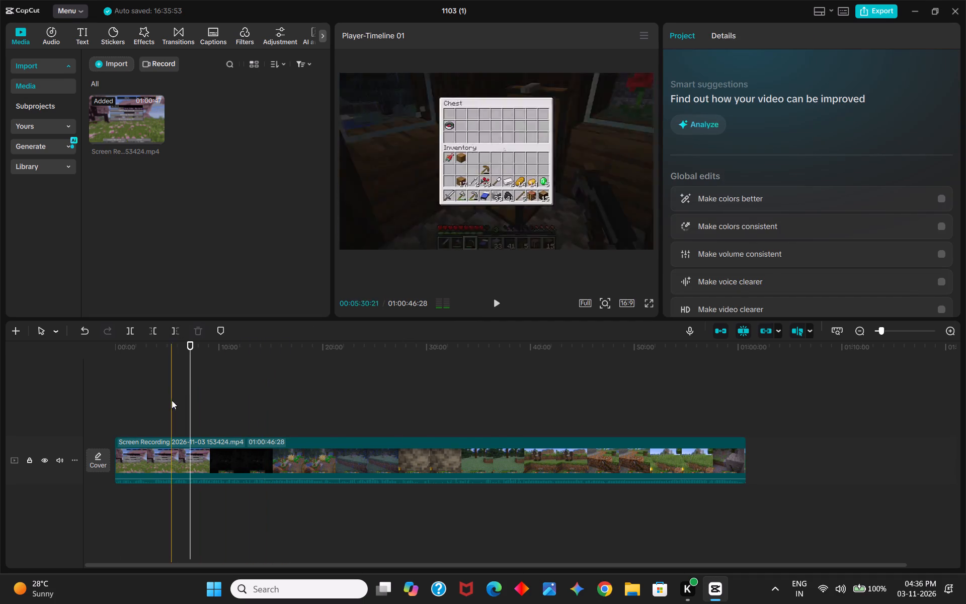
pyautogui.click(494, 308)
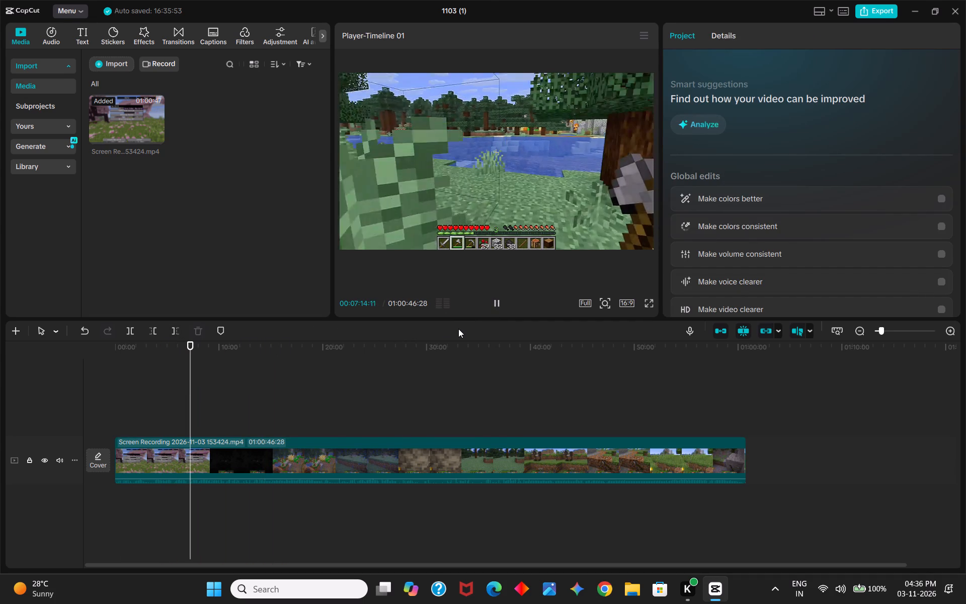
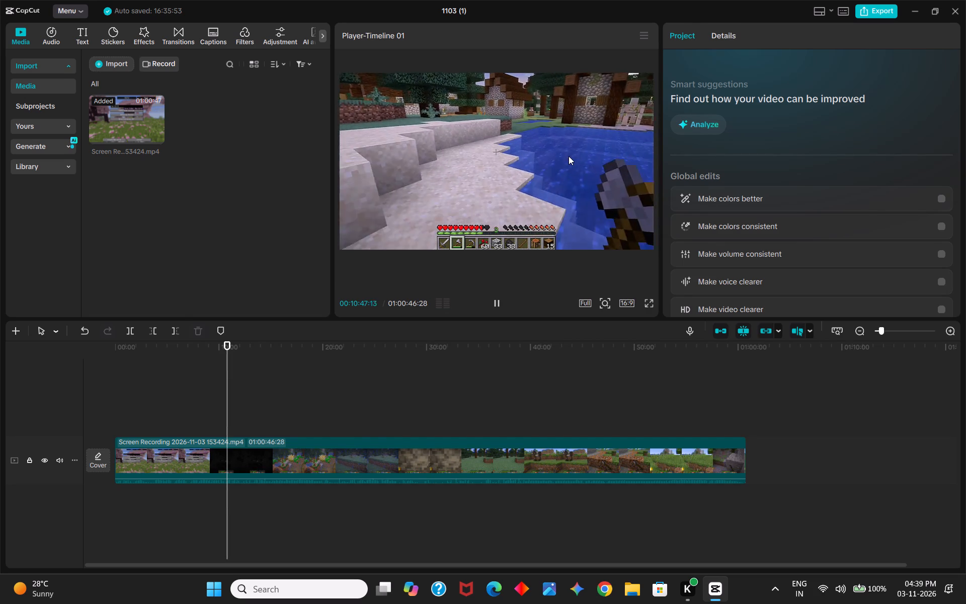
# Set the recording clip's colour temperature to -6 and its saturation to 5.
pyautogui.click(495, 305)
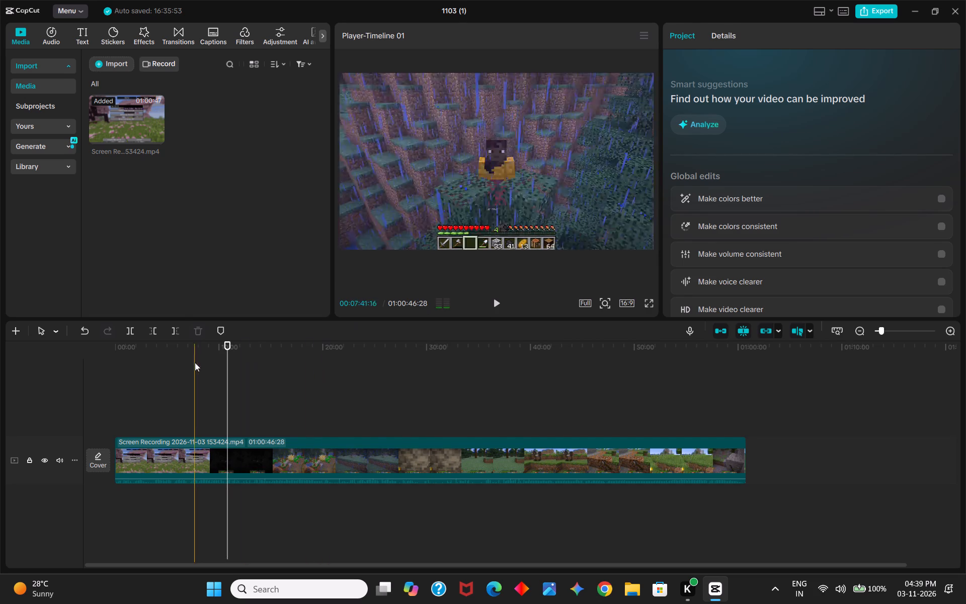
pyautogui.click(470, 462)
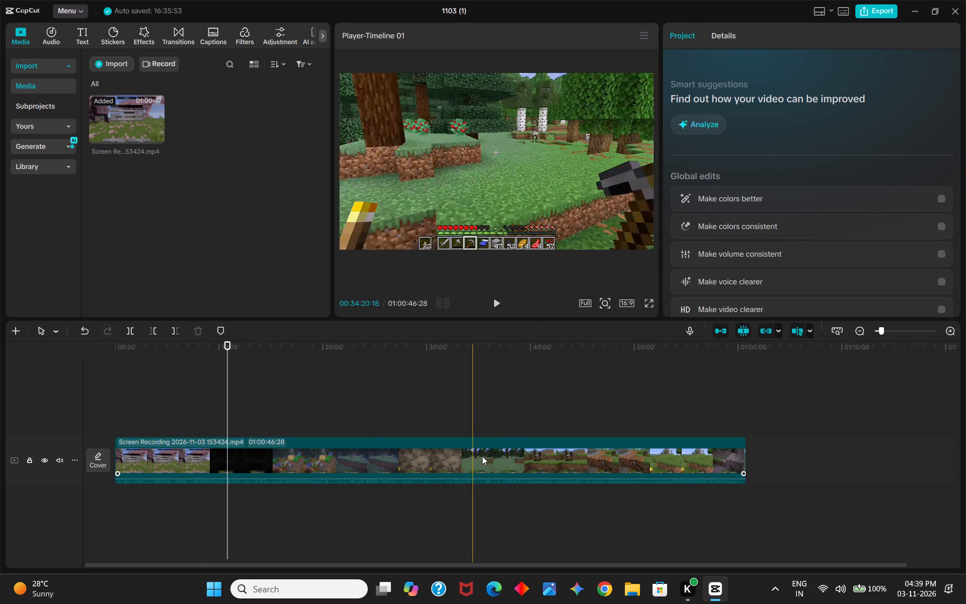
pyautogui.scroll(-3, 723, 161)
pyautogui.tripleClick(924, 237)
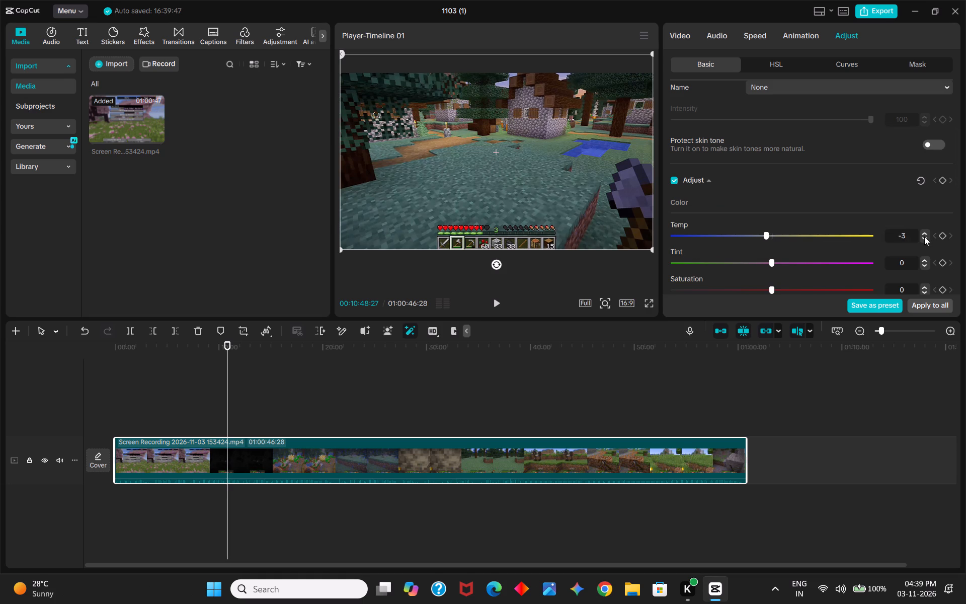
pyautogui.tripleClick(924, 237)
pyautogui.scroll(-1, 914, 219)
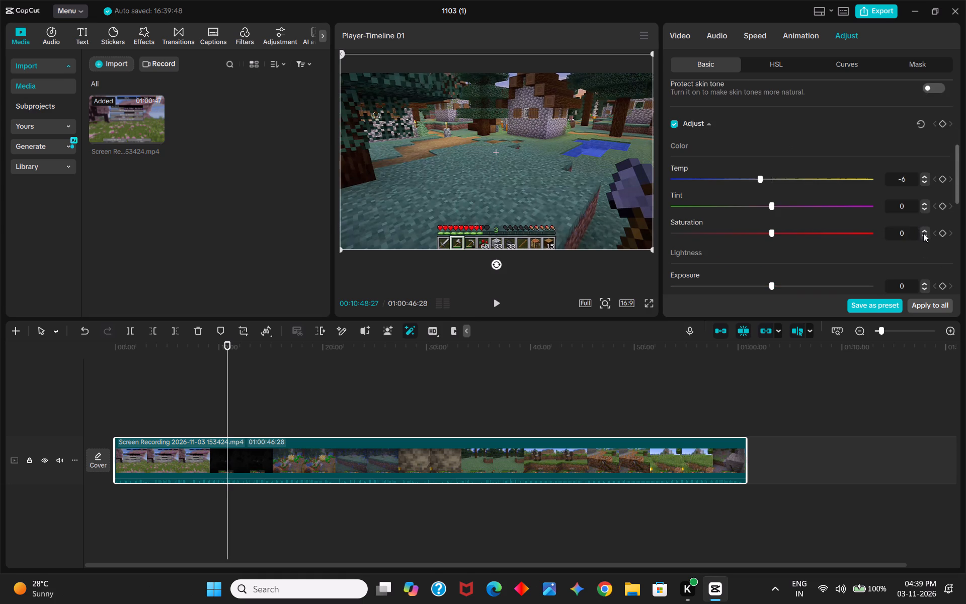
pyautogui.tripleClick(924, 231)
pyautogui.doubleClick(924, 231)
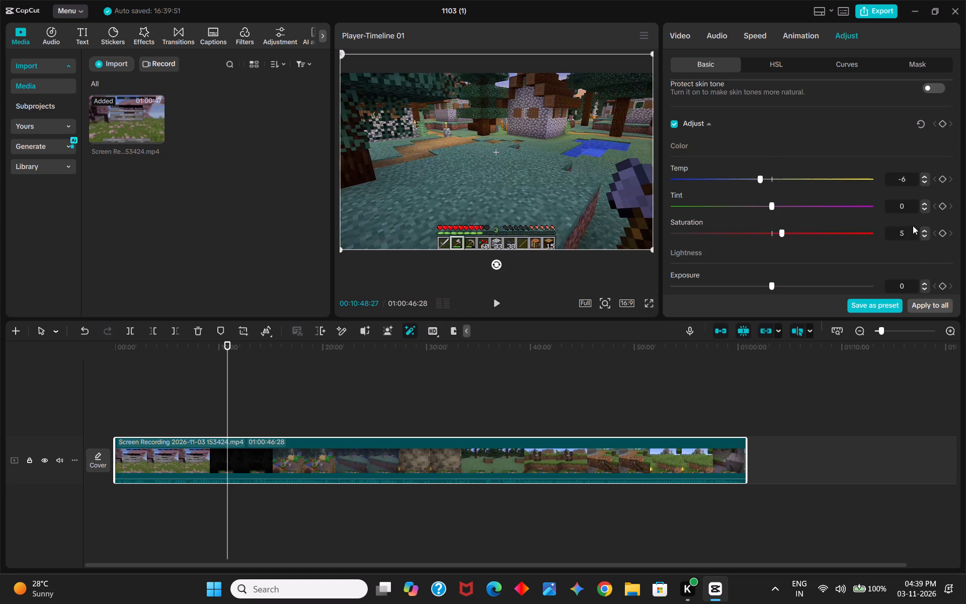
# Set the clip's contrast to 3 and its highlight to 5.
pyautogui.scroll(-2, 913, 225)
pyautogui.tripleClick(925, 197)
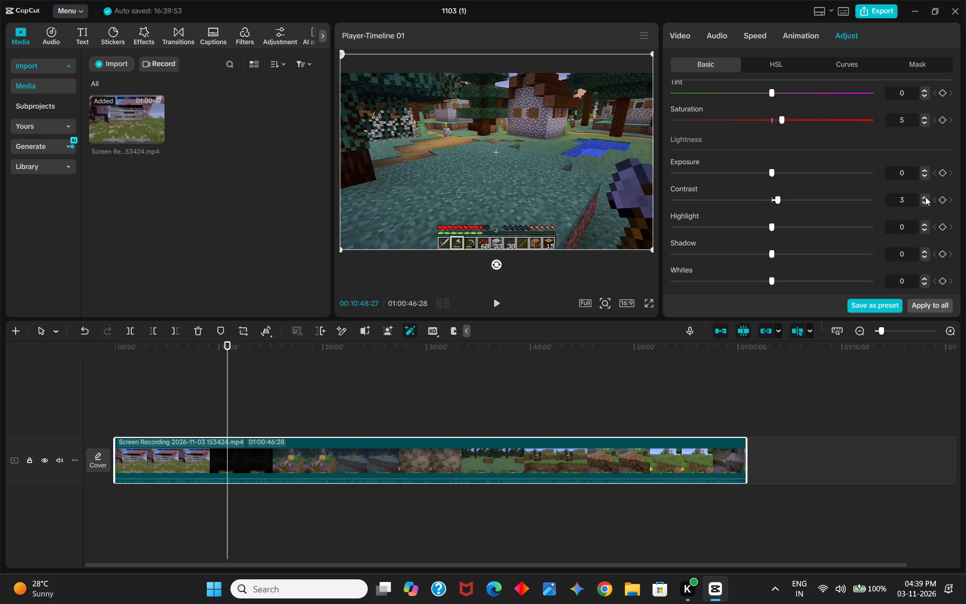
pyautogui.tripleClick(923, 224)
pyautogui.doubleClick(923, 224)
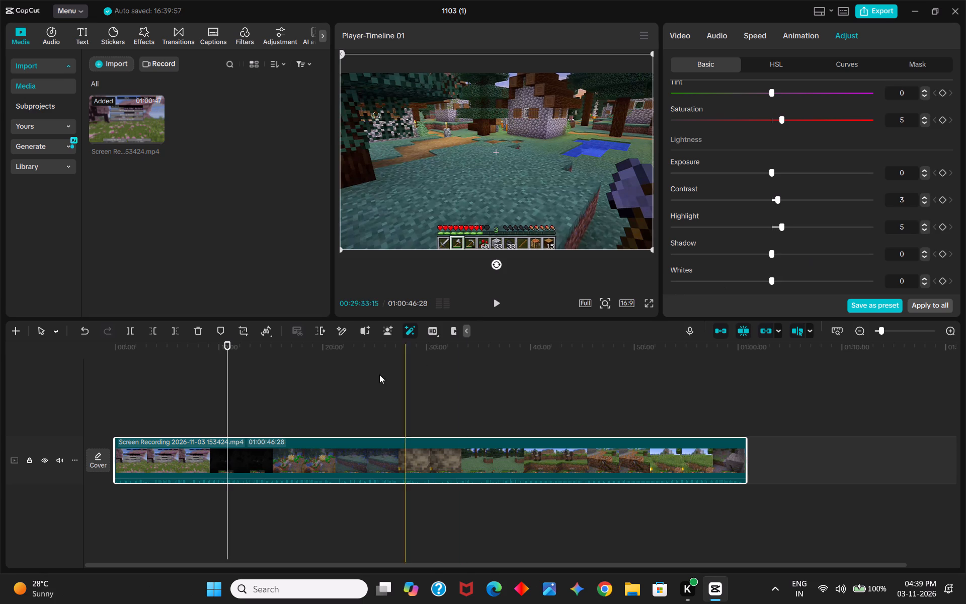
# Scrub back through the village footage and place the playhead at 00:09:21:25.
pyautogui.moveTo(225, 419); pyautogui.dragTo(223, 422)
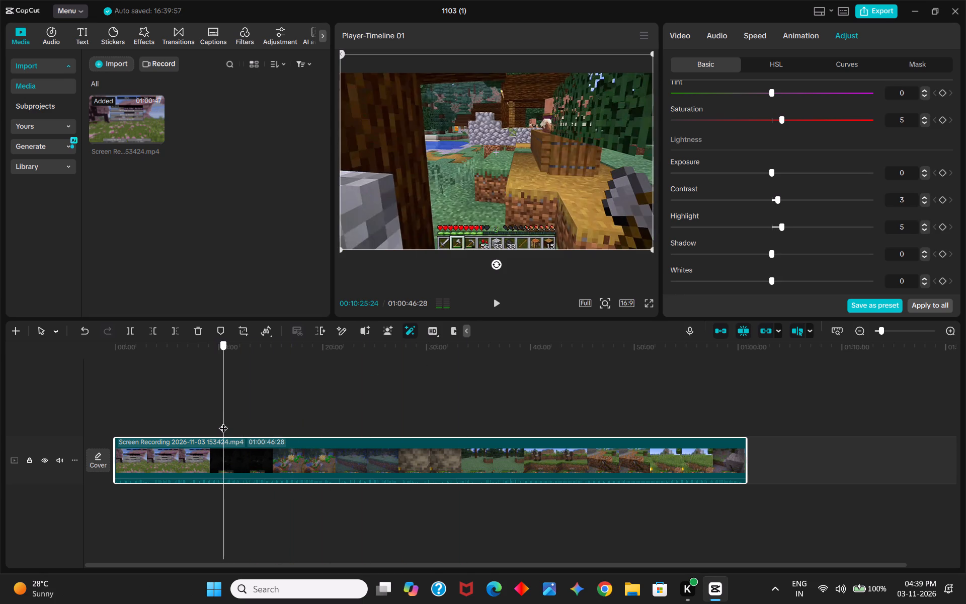
pyautogui.moveTo(223, 422); pyautogui.dragTo(219, 422)
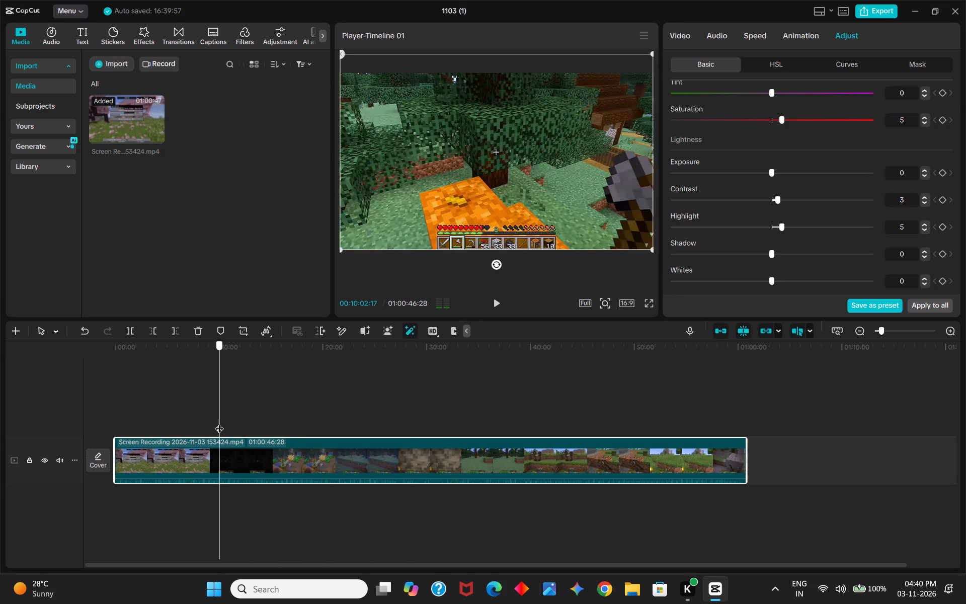
pyautogui.moveTo(219, 422); pyautogui.dragTo(215, 422)
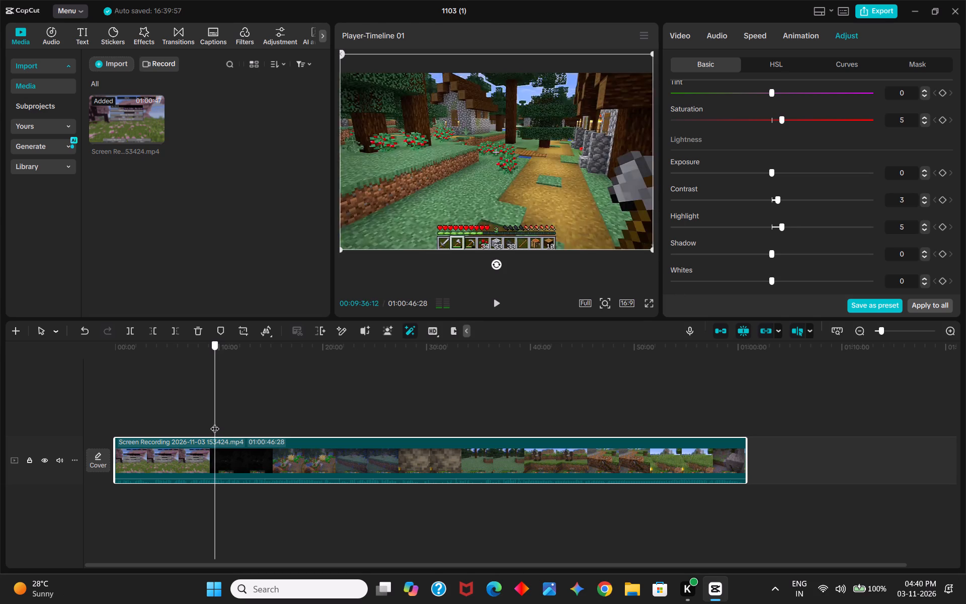
pyautogui.moveTo(215, 422); pyautogui.dragTo(207, 421)
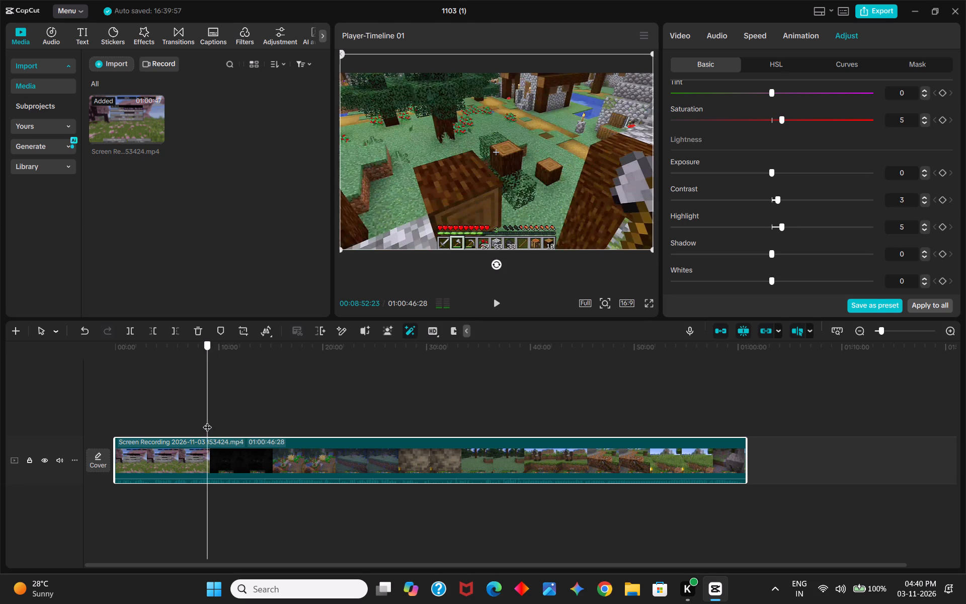
pyautogui.moveTo(207, 421); pyautogui.dragTo(209, 420)
pyautogui.click(209, 420)
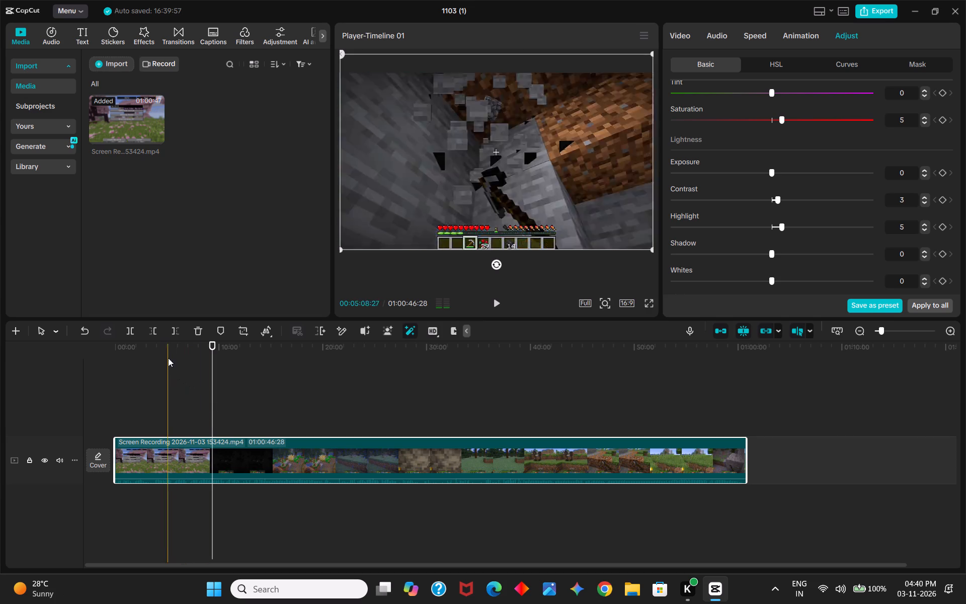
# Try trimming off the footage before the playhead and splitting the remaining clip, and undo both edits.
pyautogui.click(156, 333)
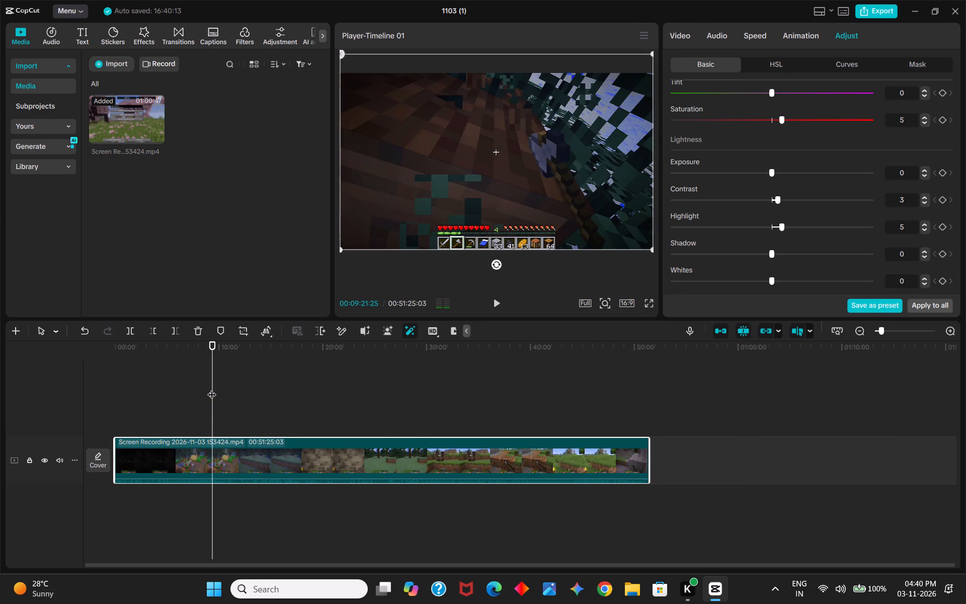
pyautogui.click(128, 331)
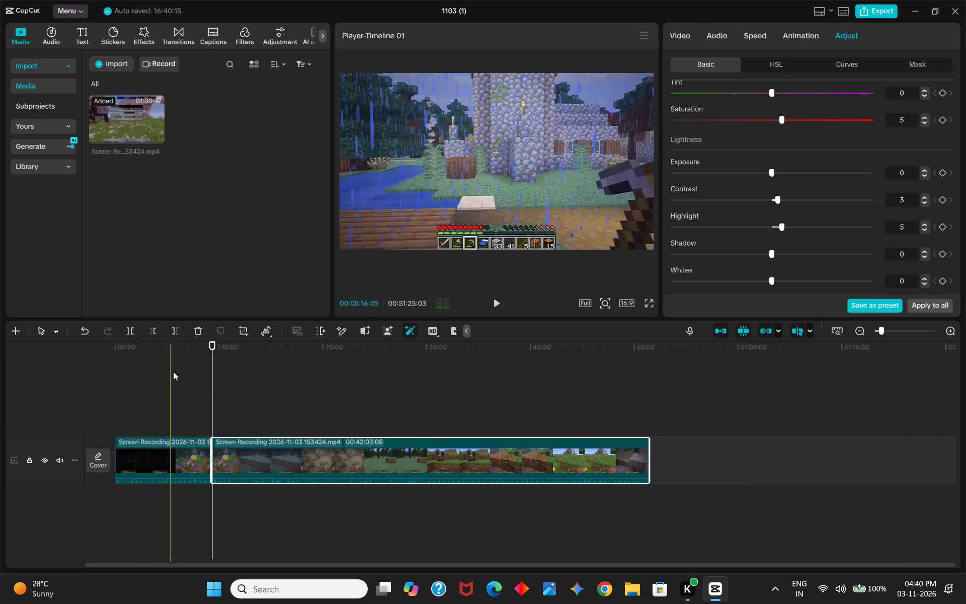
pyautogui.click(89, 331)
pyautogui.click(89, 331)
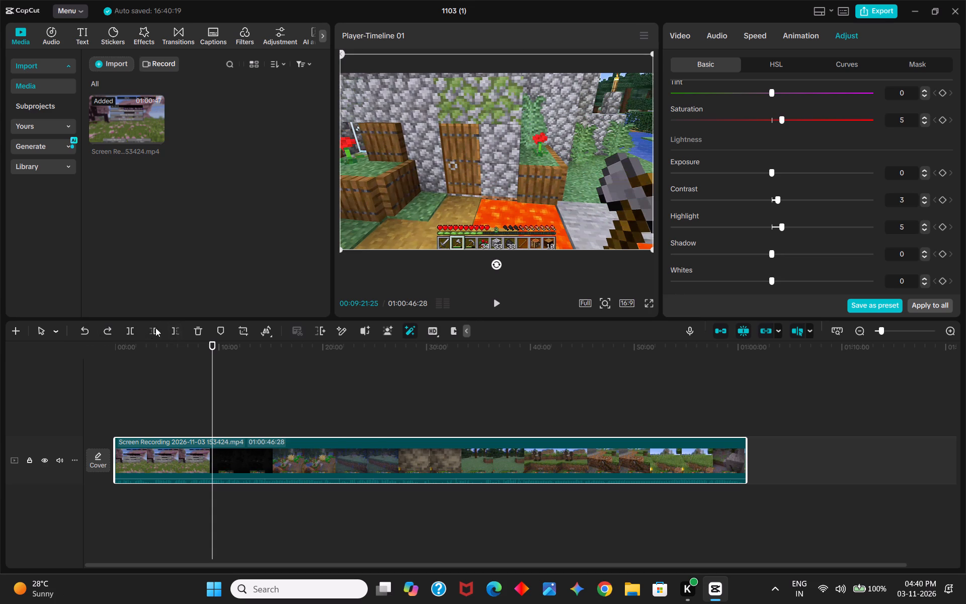
# Split the full recording at 00:09:21:25.
pyautogui.click(133, 332)
# Find the moment the chest inventory closes and split the second segment there, at 00:11:13:29.
pyautogui.moveTo(212, 396); pyautogui.dragTo(231, 398)
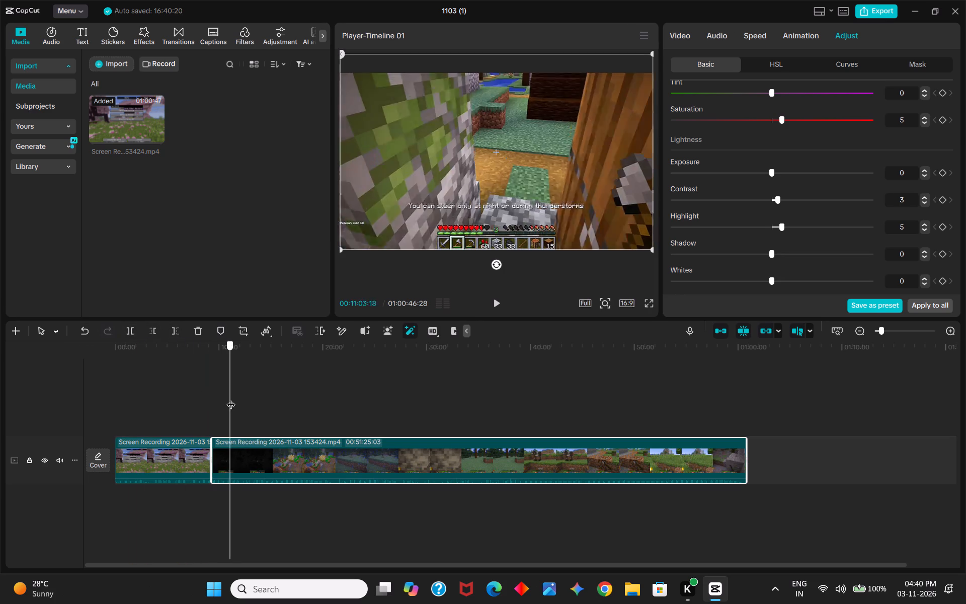
pyautogui.moveTo(231, 398); pyautogui.dragTo(241, 398)
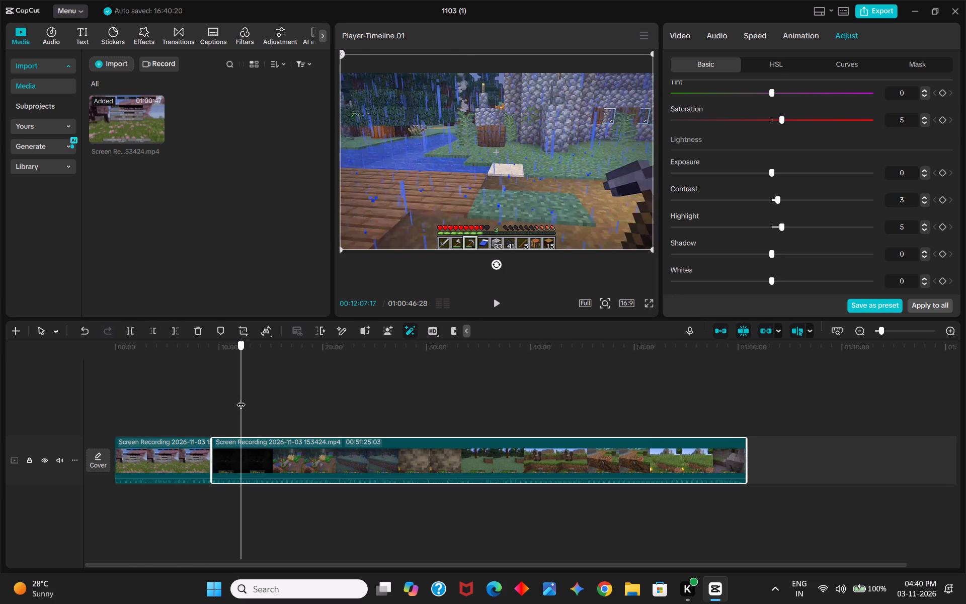
pyautogui.moveTo(241, 398); pyautogui.dragTo(227, 398)
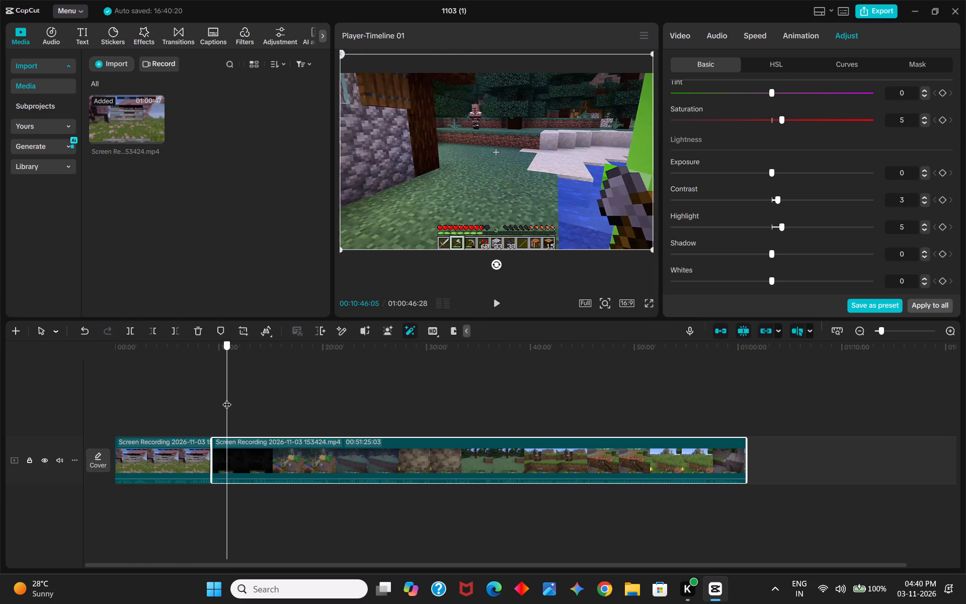
pyautogui.moveTo(227, 398); pyautogui.dragTo(229, 398)
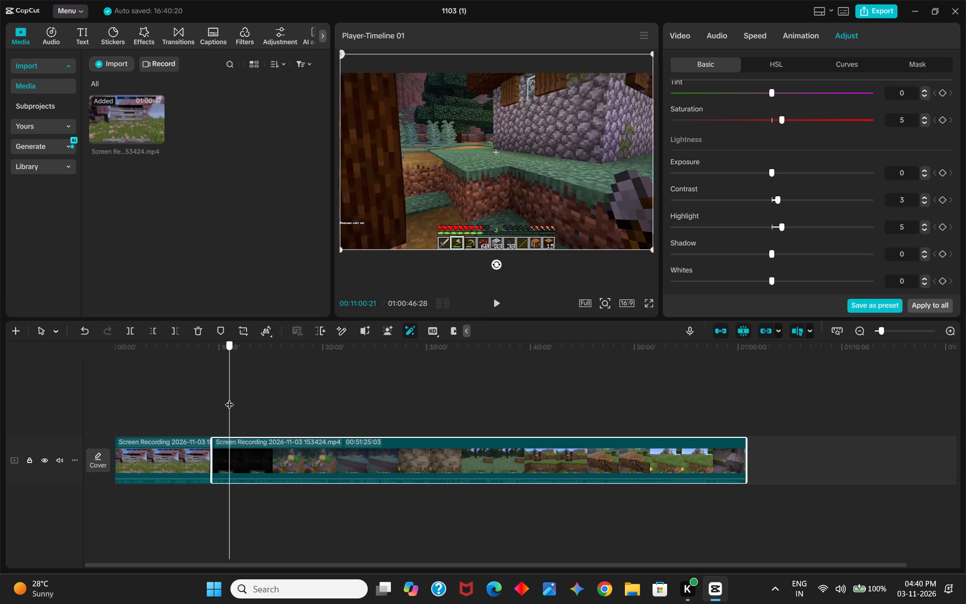
pyautogui.moveTo(229, 398); pyautogui.dragTo(232, 398)
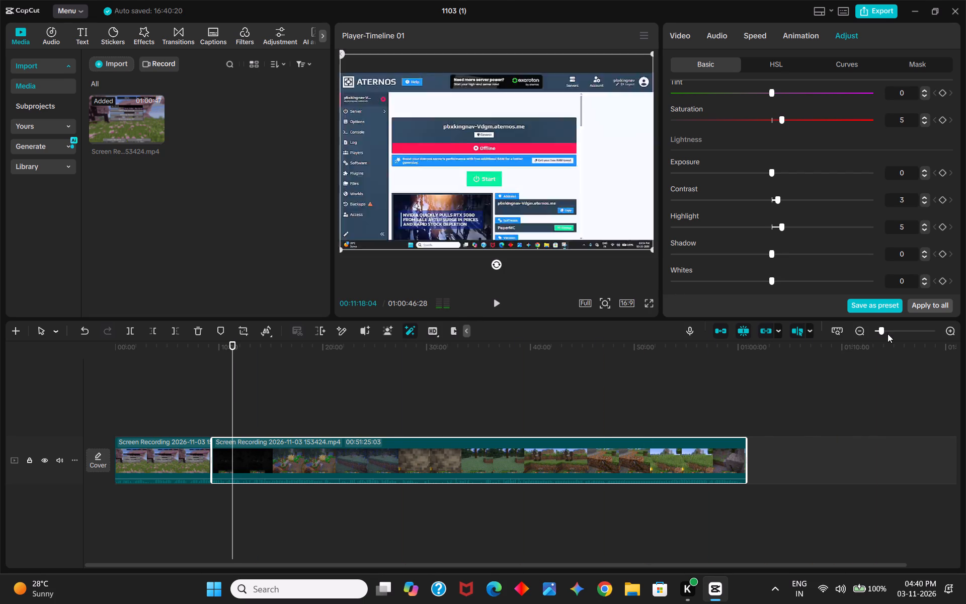
pyautogui.moveTo(883, 332); pyautogui.dragTo(915, 332)
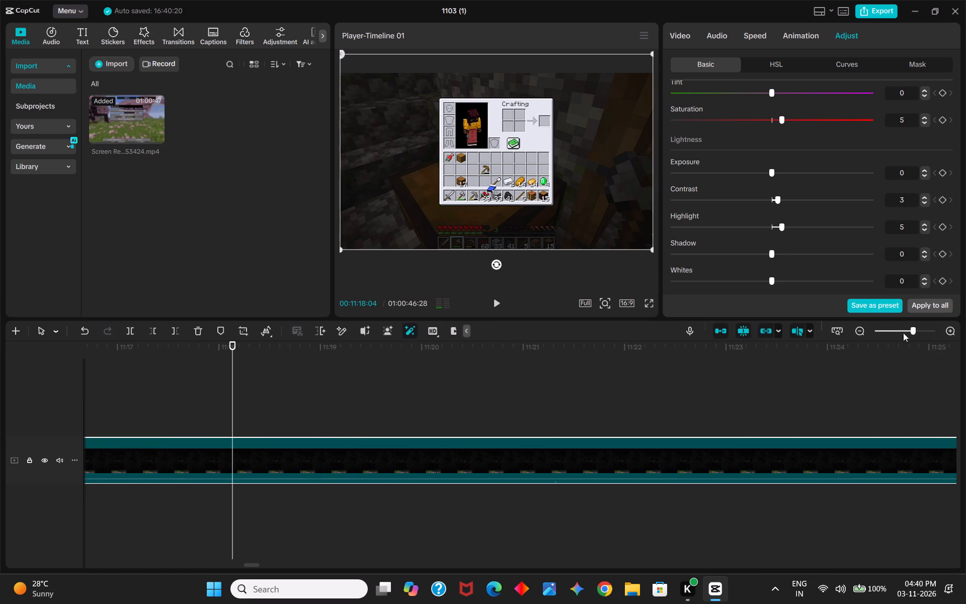
pyautogui.moveTo(230, 425); pyautogui.dragTo(189, 428)
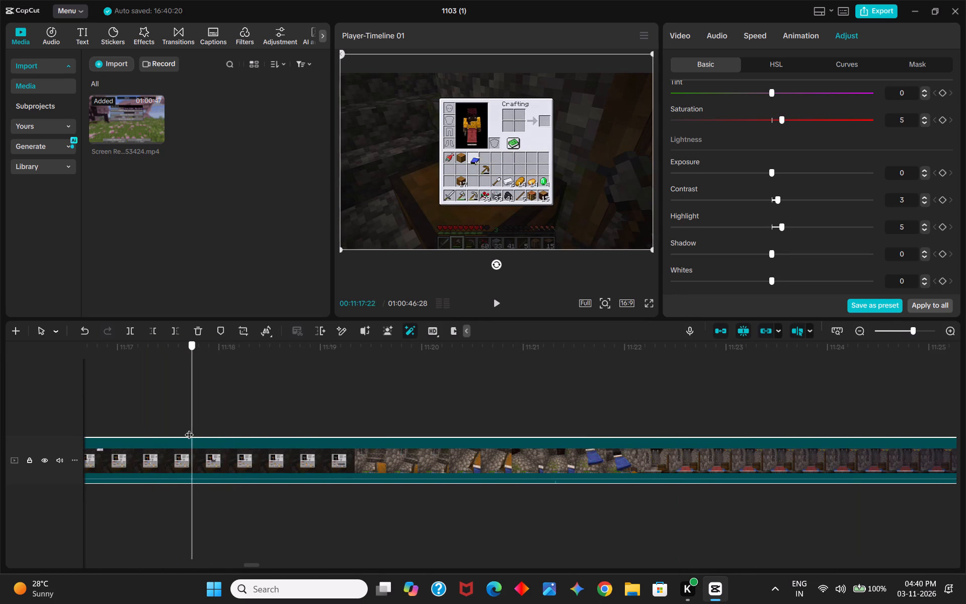
pyautogui.moveTo(189, 428); pyautogui.dragTo(198, 438)
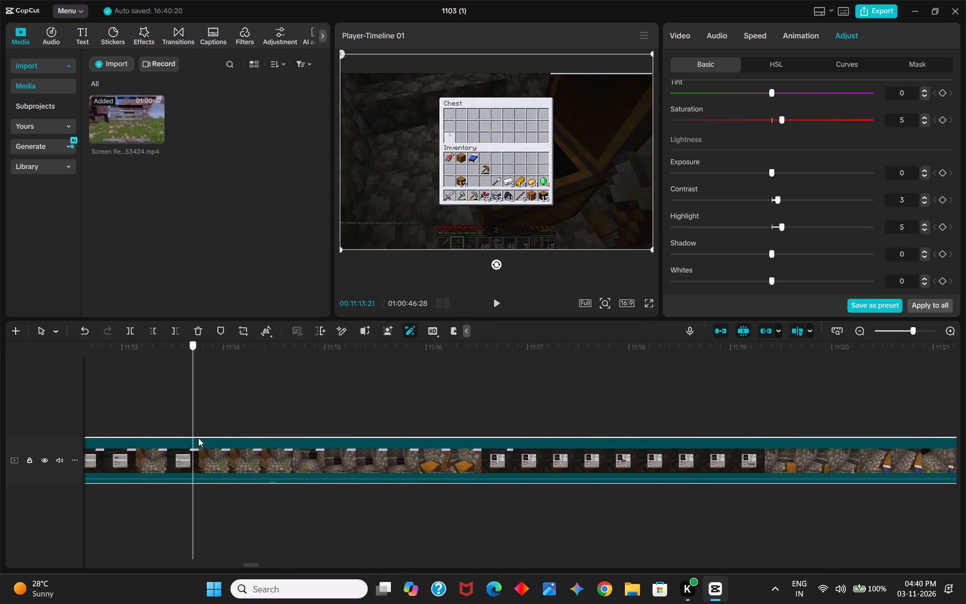
pyautogui.moveTo(198, 438); pyautogui.dragTo(283, 436)
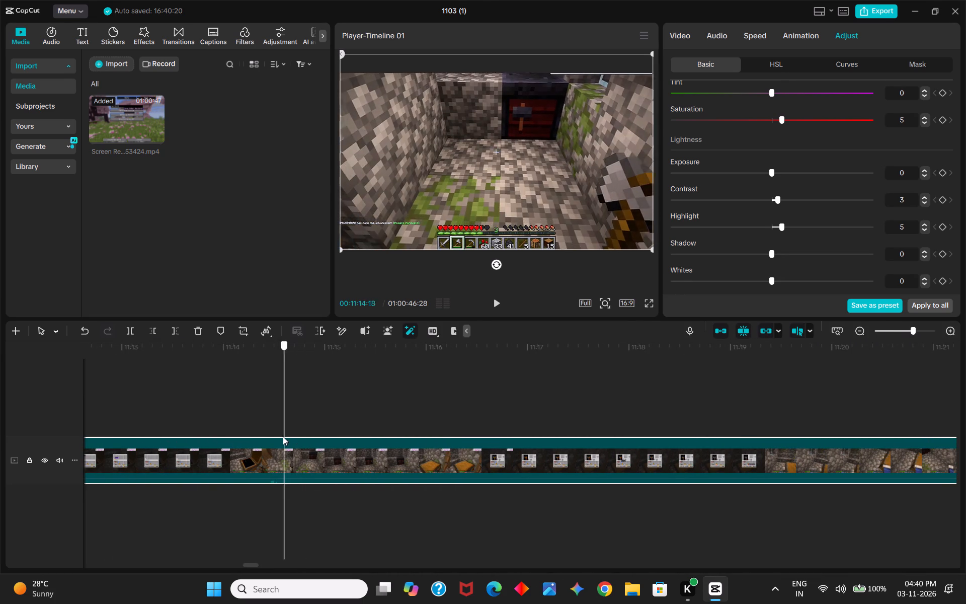
pyautogui.moveTo(283, 436); pyautogui.dragTo(236, 431)
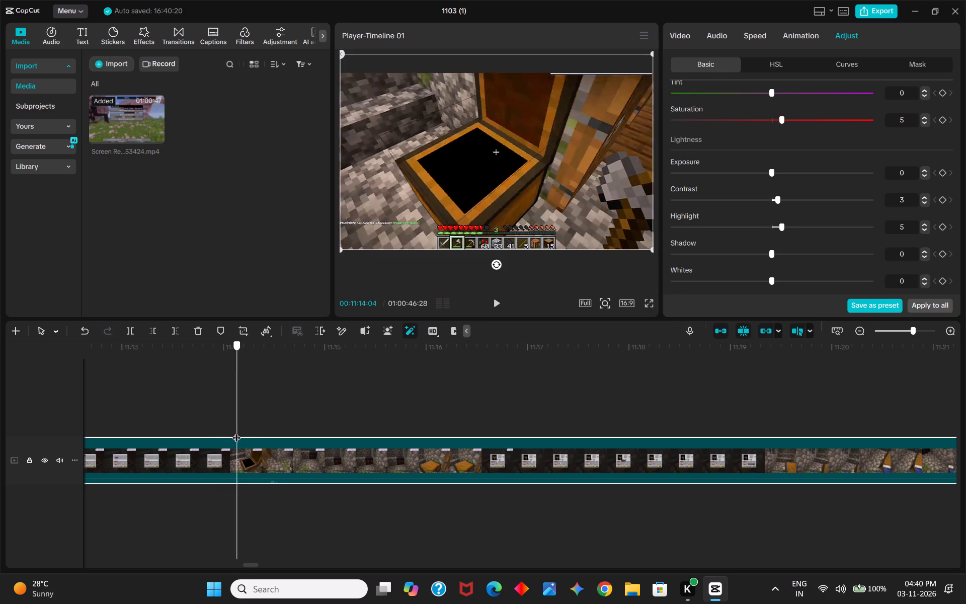
pyautogui.moveTo(236, 431); pyautogui.dragTo(221, 429)
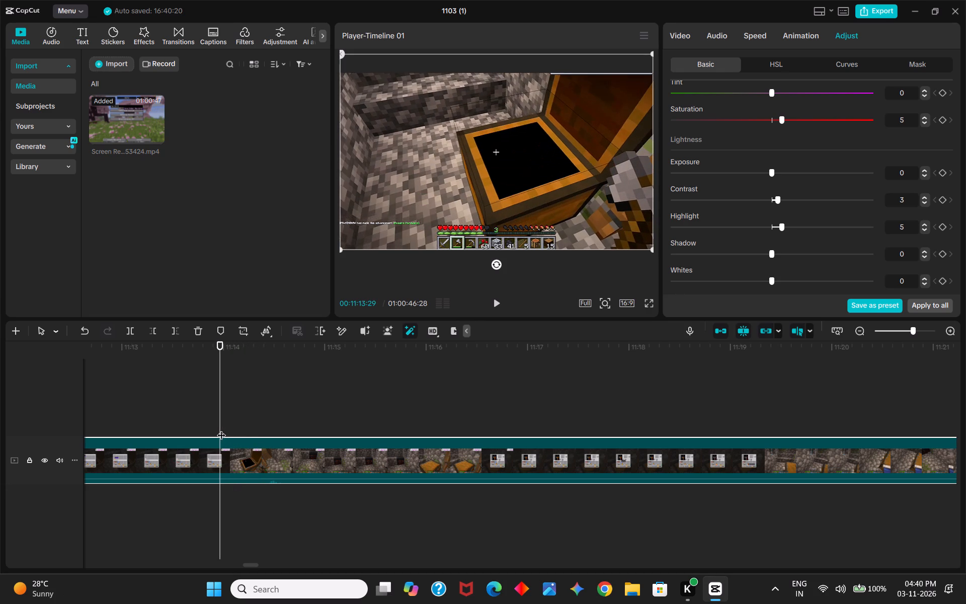
pyautogui.click(133, 332)
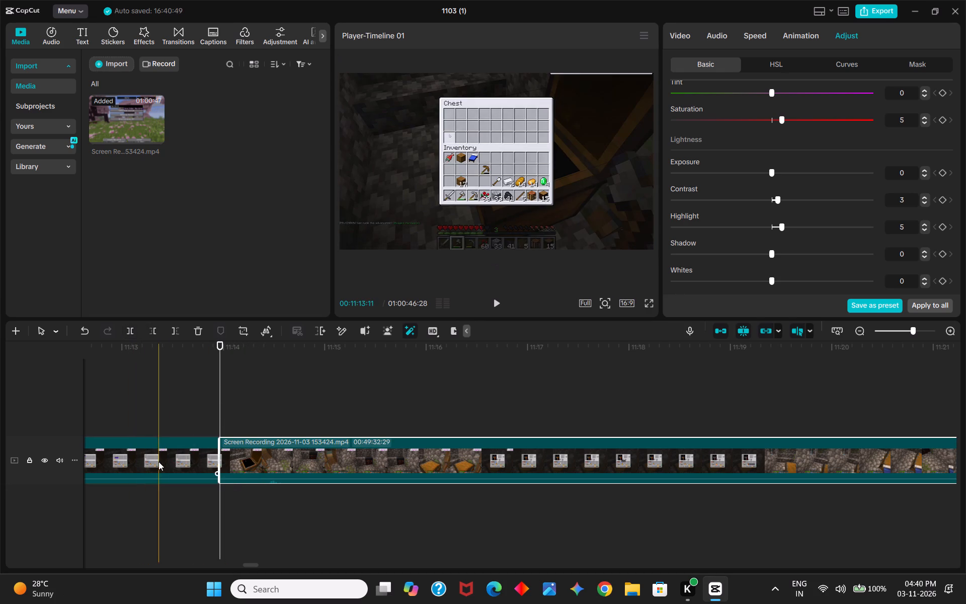
# Speed up the segment between the two cuts to 2.00x.
pyautogui.click(158, 462)
pyautogui.moveTo(910, 330); pyautogui.dragTo(896, 338)
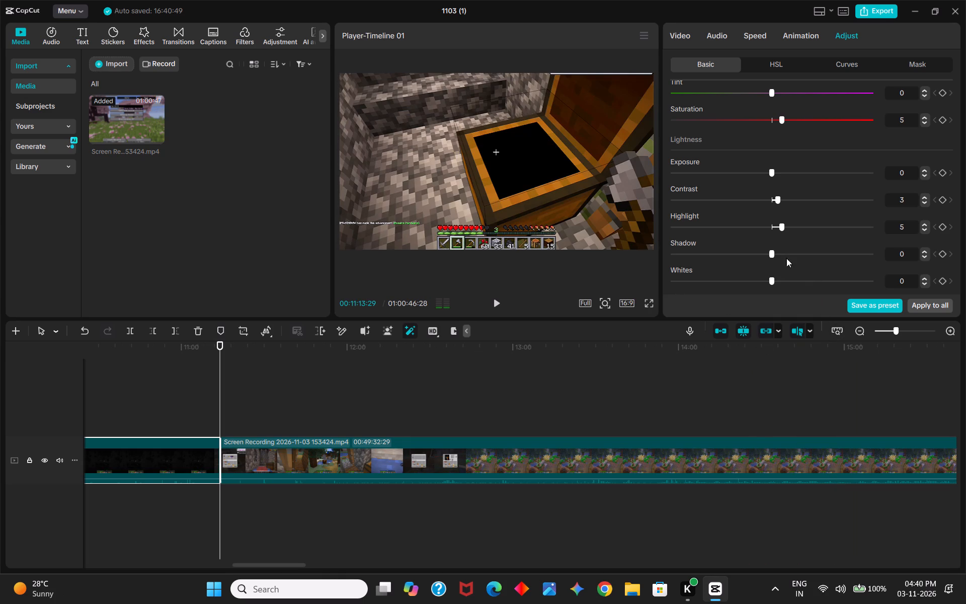
pyautogui.click(760, 30)
pyautogui.moveTo(715, 113); pyautogui.dragTo(716, 113)
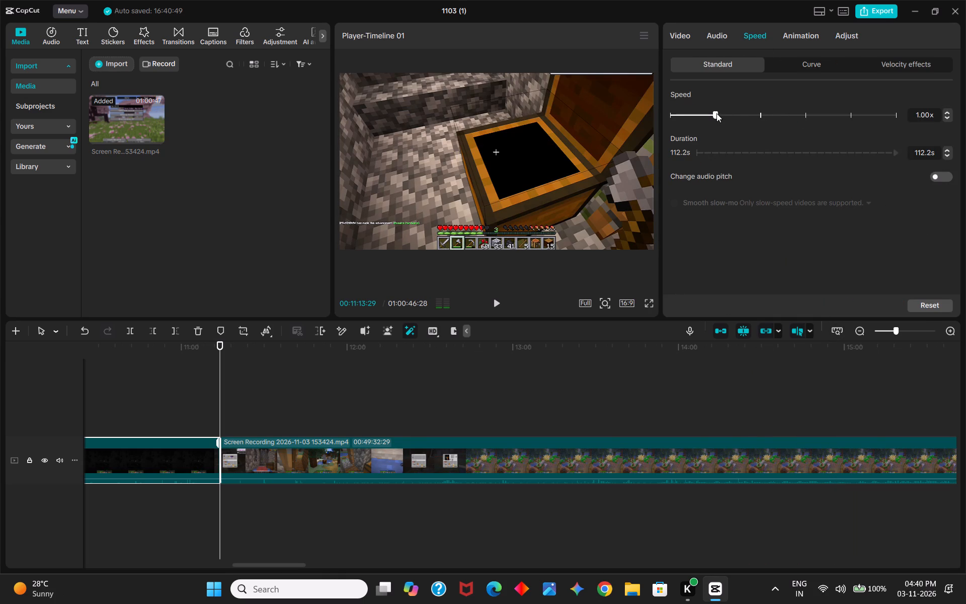
pyautogui.moveTo(716, 113); pyautogui.dragTo(759, 119)
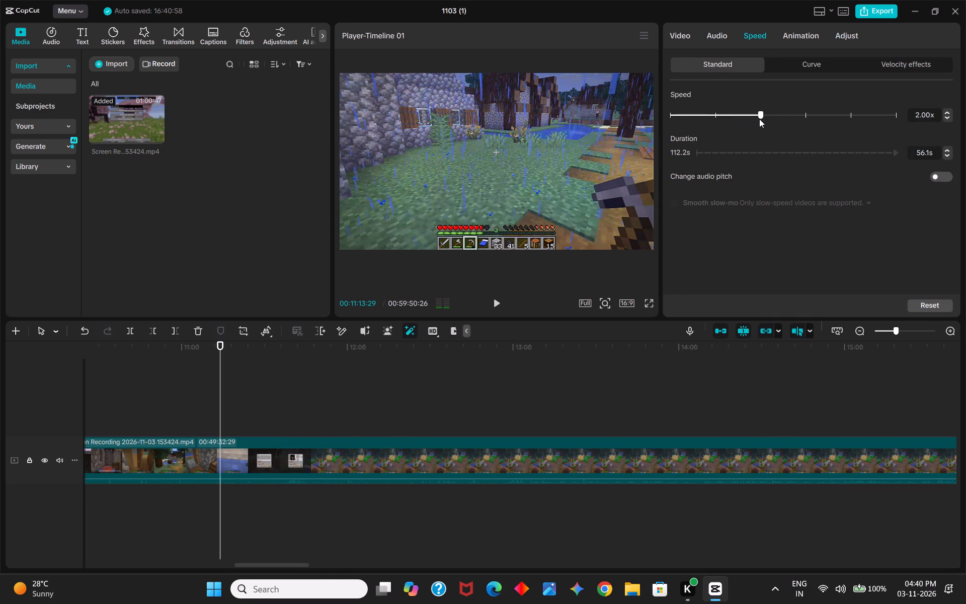
pyautogui.moveTo(761, 115); pyautogui.dragTo(802, 117)
pyautogui.moveTo(802, 117); pyautogui.dragTo(781, 122)
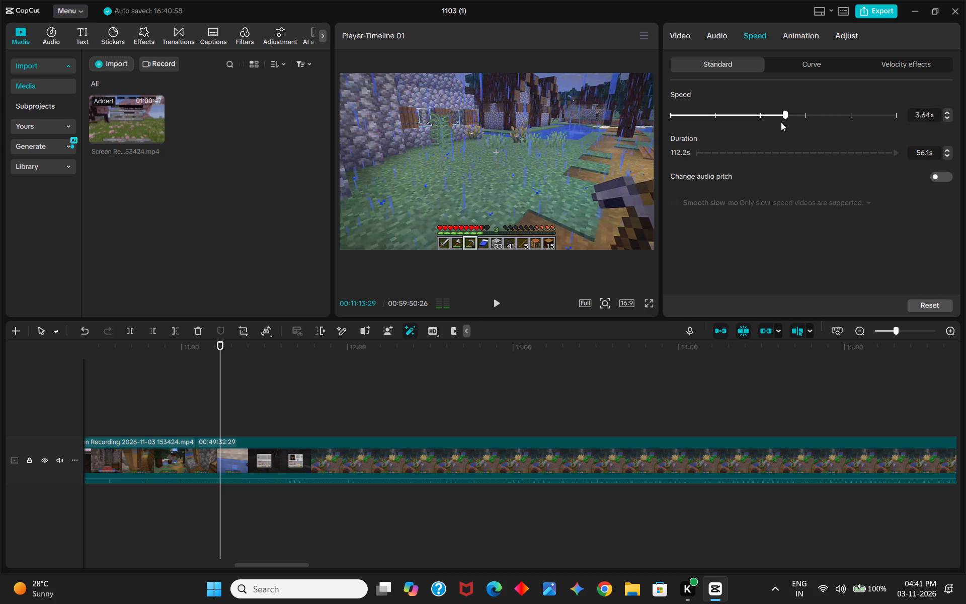
pyautogui.moveTo(781, 122); pyautogui.dragTo(761, 122)
# Play the timeline from about 00:09:16 to review the transition into the sped-up segment.
pyautogui.moveTo(222, 402); pyautogui.dragTo(881, 414)
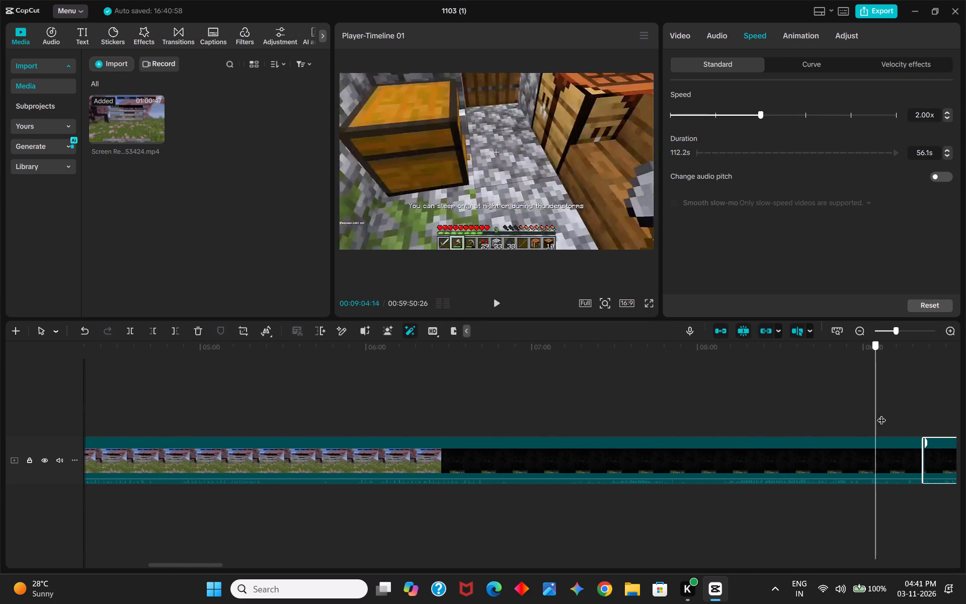
pyautogui.moveTo(881, 414); pyautogui.dragTo(909, 413)
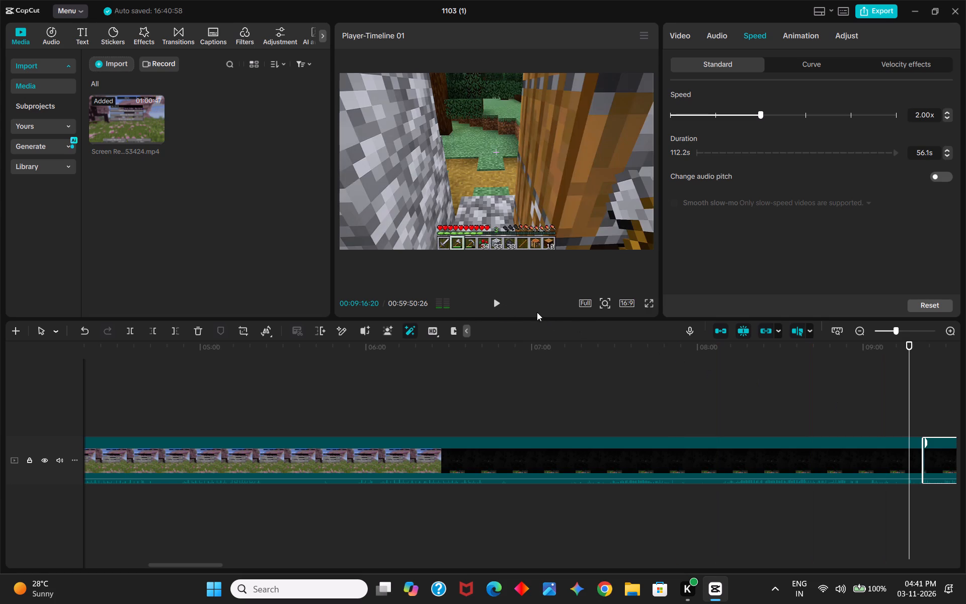
pyautogui.click(491, 301)
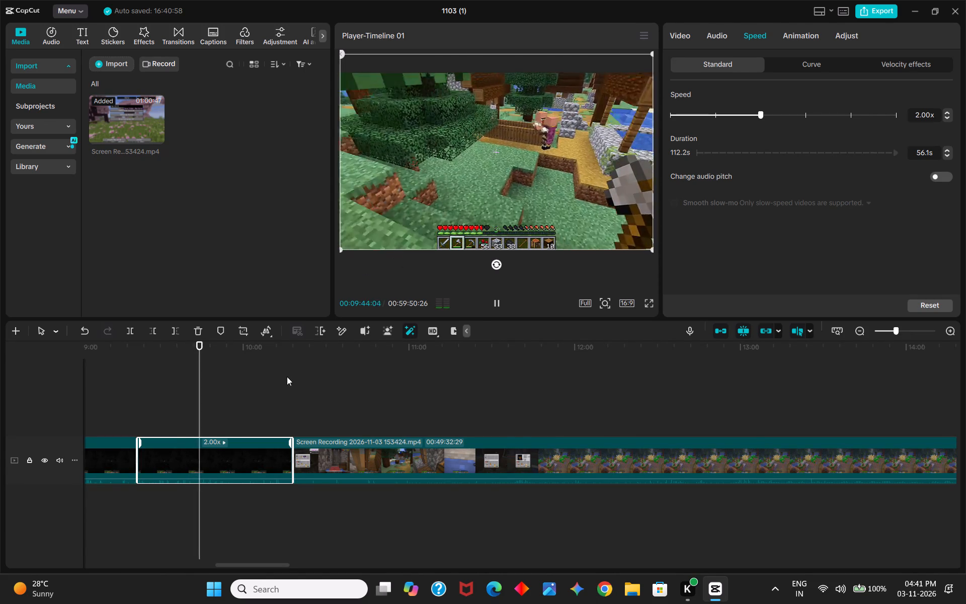
# Extend the start of the 2.00x segment to include about 9 more seconds of earlier footage on the timeline.
pyautogui.moveTo(202, 399); pyautogui.dragTo(155, 415)
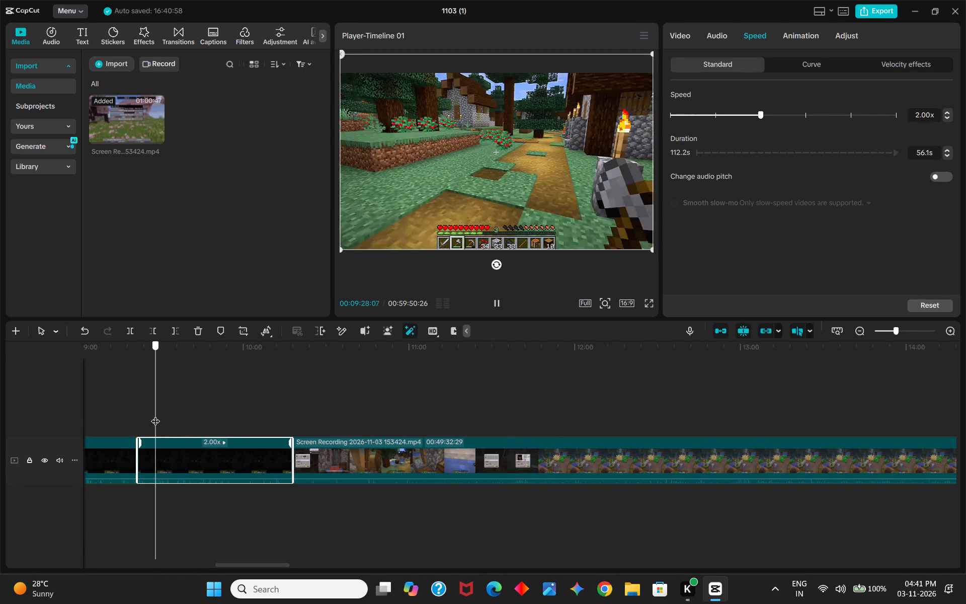
pyautogui.moveTo(155, 415); pyautogui.dragTo(139, 425)
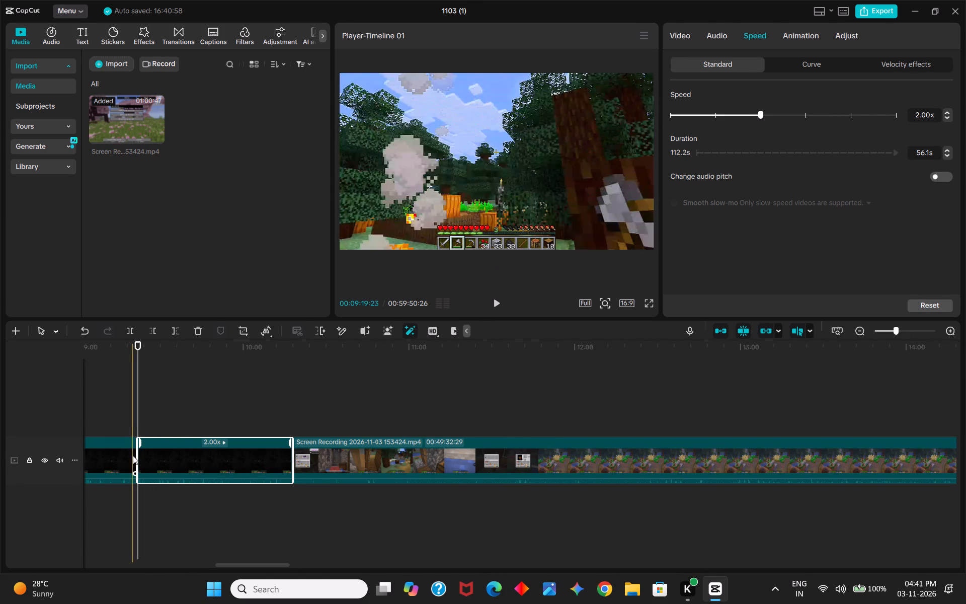
pyautogui.moveTo(136, 452); pyautogui.dragTo(123, 454)
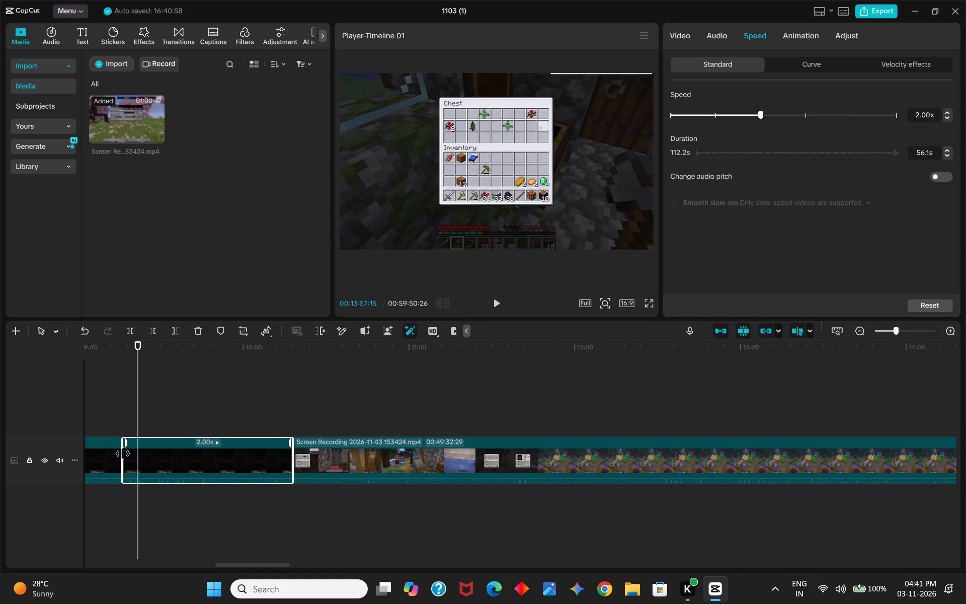
pyautogui.moveTo(123, 454); pyautogui.dragTo(114, 456)
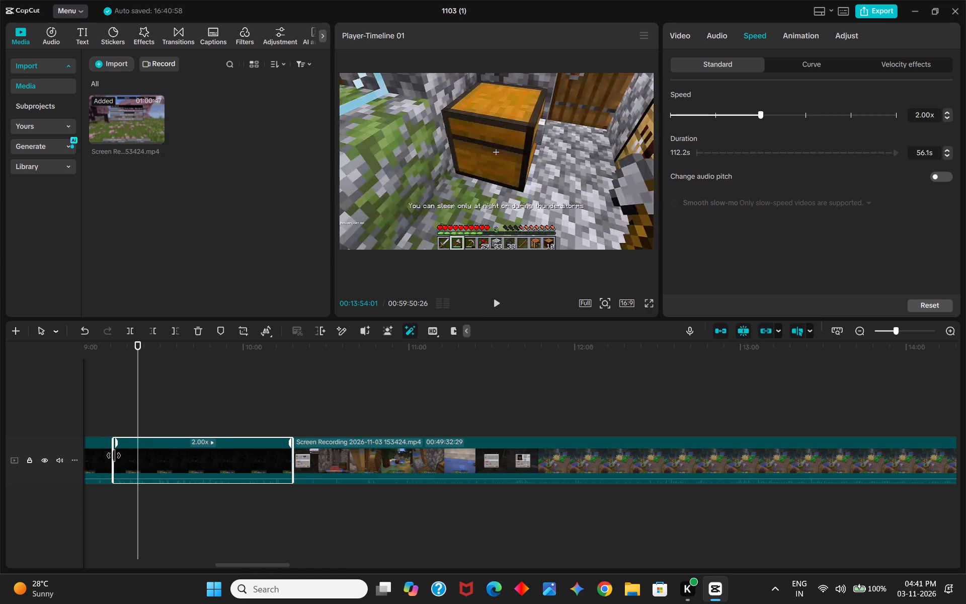
pyautogui.moveTo(114, 456); pyautogui.dragTo(114, 457)
# Play through the start of the 2.00x segment and split it at 00:09:27:13, while the chest inventory is open.
pyautogui.click(115, 461)
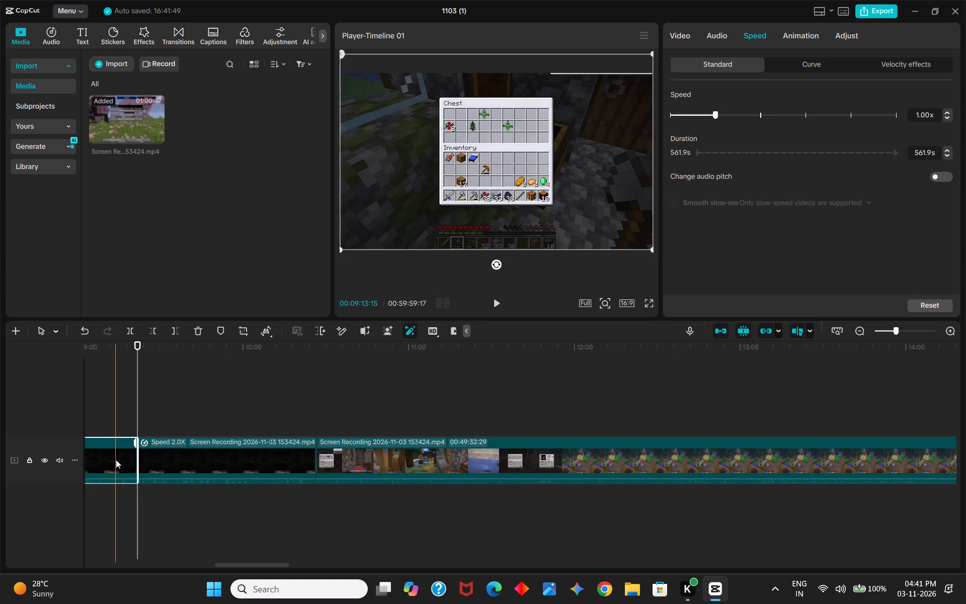
pyautogui.click(116, 459)
pyautogui.moveTo(137, 406); pyautogui.dragTo(118, 412)
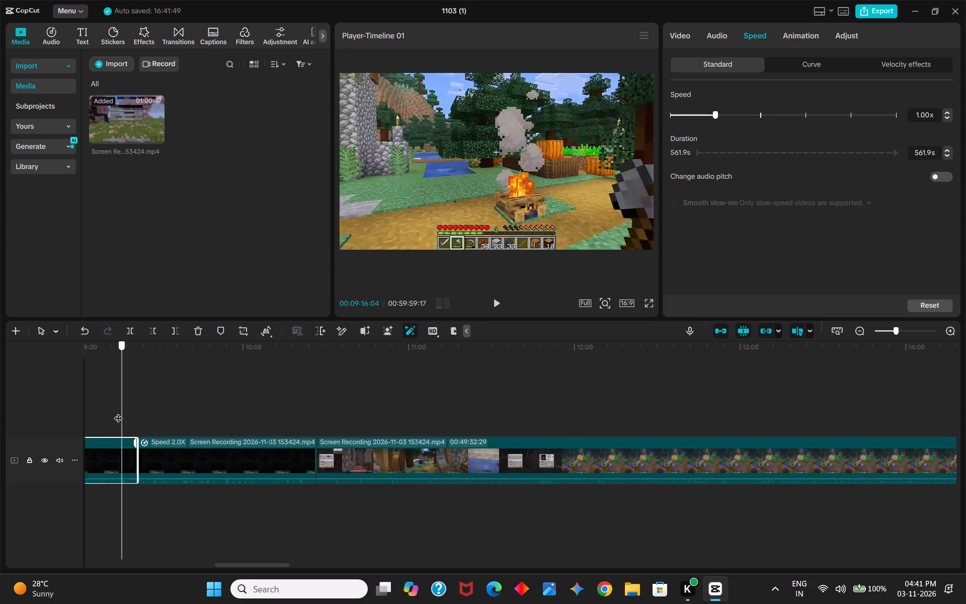
pyautogui.moveTo(118, 412); pyautogui.dragTo(371, 421)
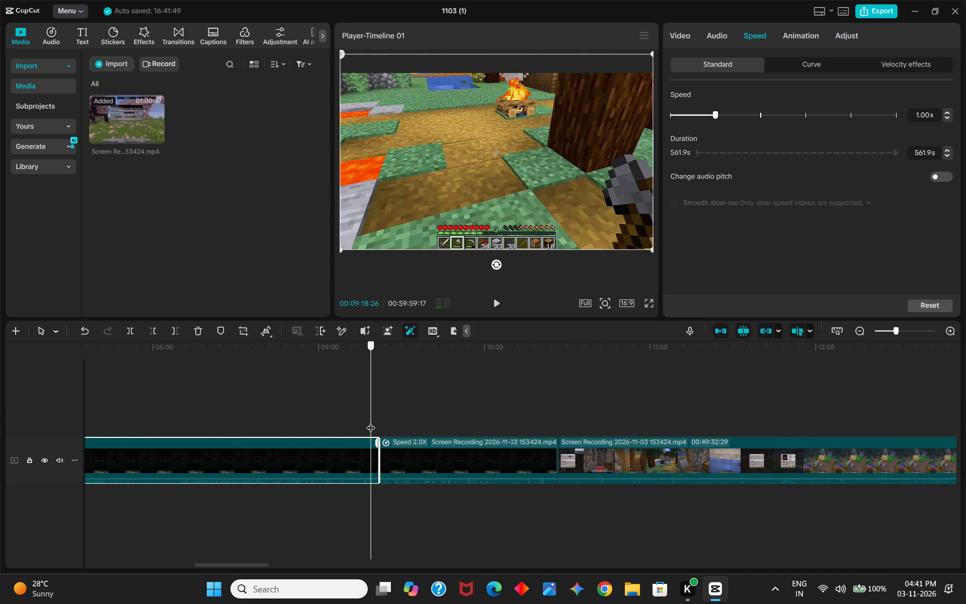
pyautogui.moveTo(371, 421); pyautogui.dragTo(388, 421)
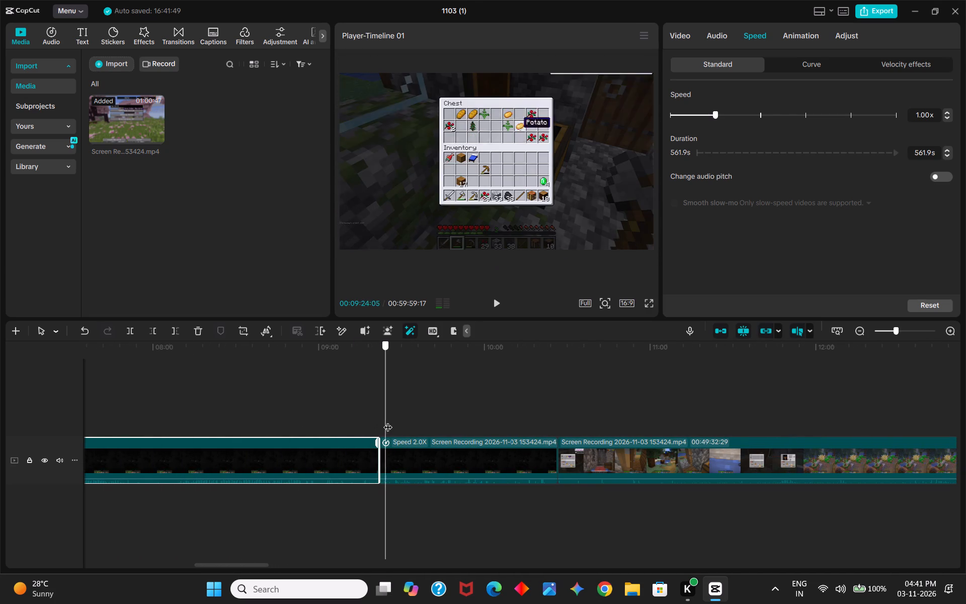
pyautogui.moveTo(388, 421); pyautogui.dragTo(500, 424)
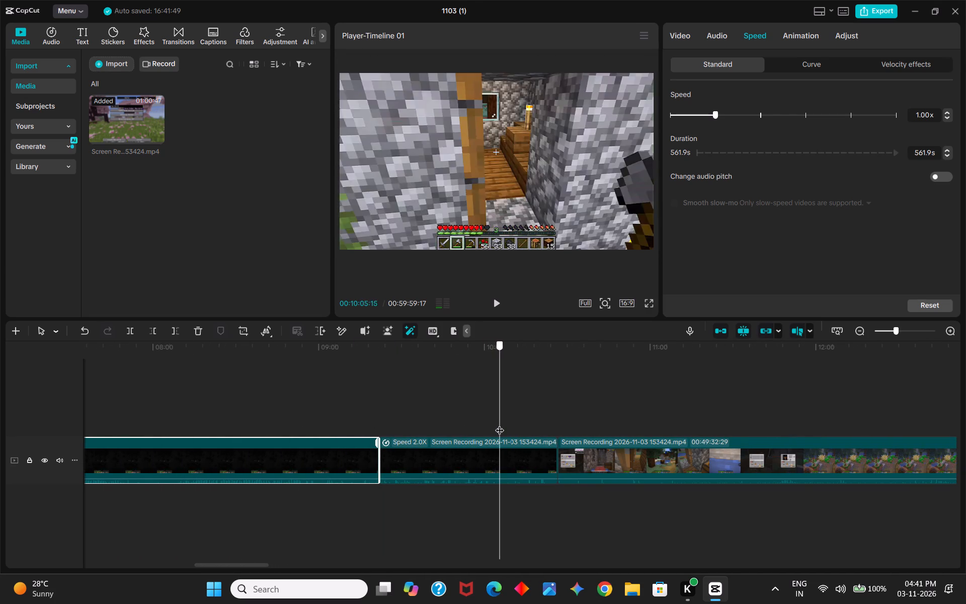
pyautogui.moveTo(500, 424); pyautogui.dragTo(403, 435)
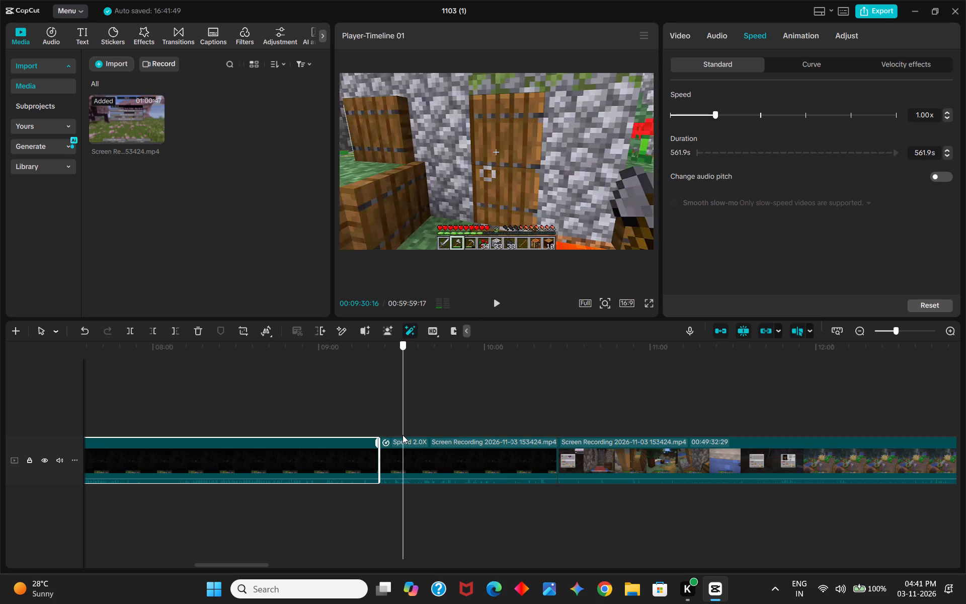
pyautogui.moveTo(403, 435); pyautogui.dragTo(375, 439)
pyautogui.click(496, 306)
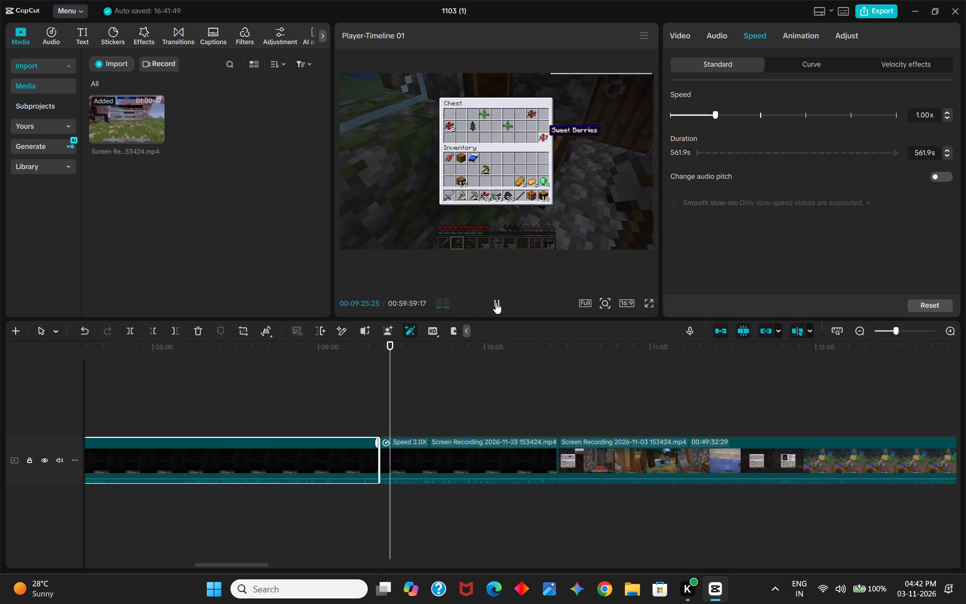
pyautogui.click(496, 303)
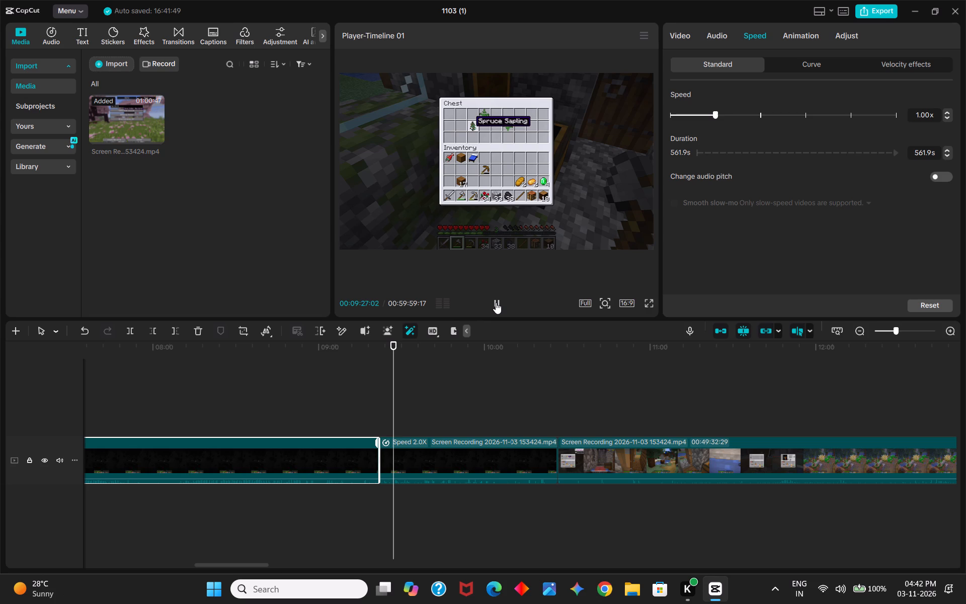
pyautogui.click(496, 303)
pyautogui.click(496, 303)
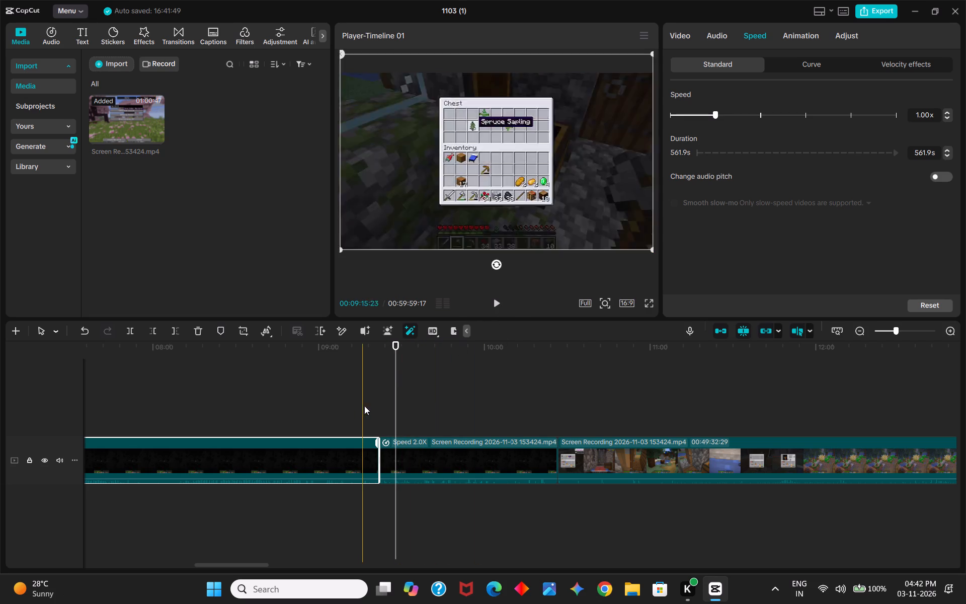
pyautogui.click(393, 408)
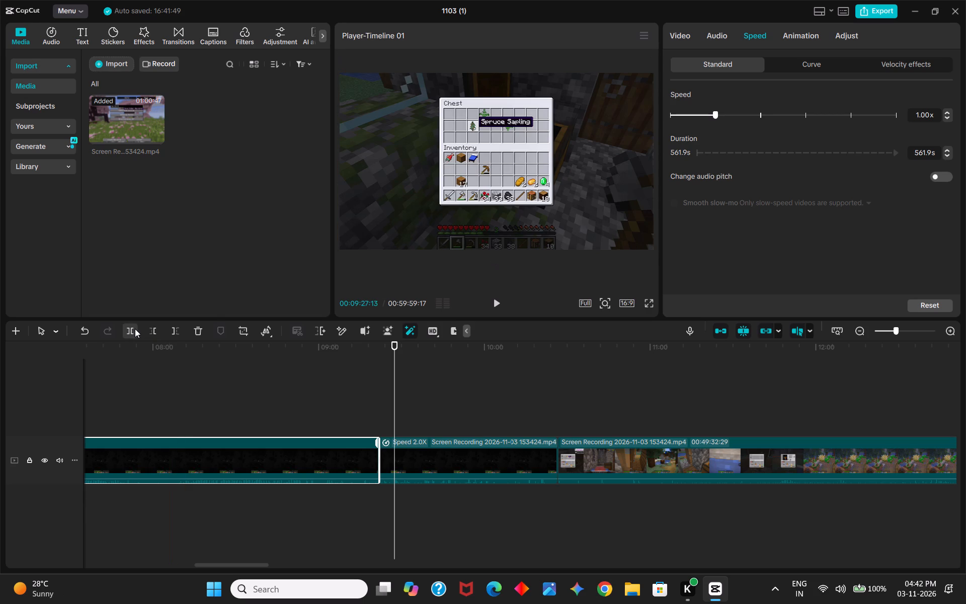
pyautogui.click(135, 329)
# Find where the player enters the house with the blue bed and delete the sped-up footage from the last cut up to 00:09:41:08.
pyautogui.moveTo(393, 408); pyautogui.dragTo(394, 408)
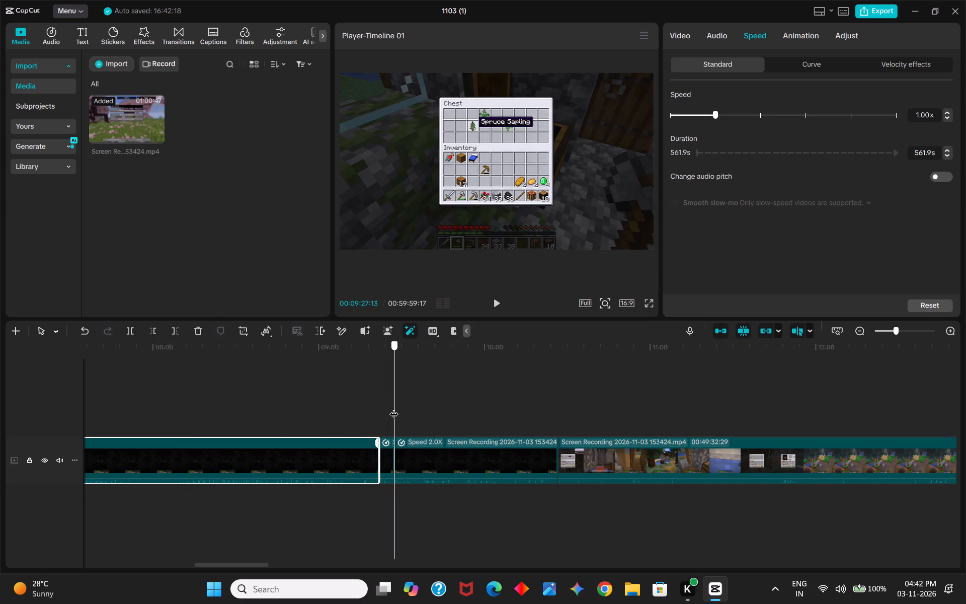
pyautogui.moveTo(394, 408); pyautogui.dragTo(413, 411)
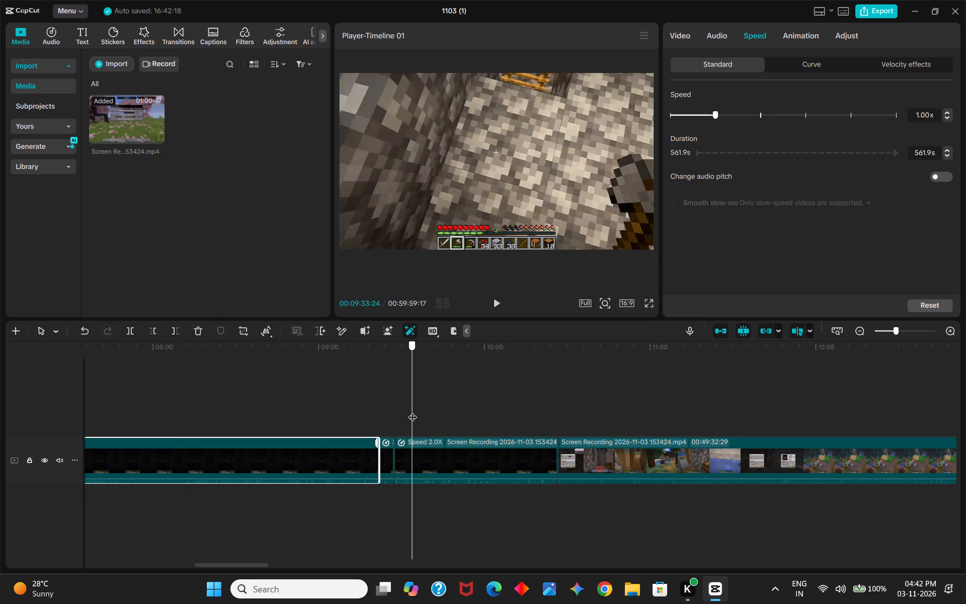
pyautogui.moveTo(413, 411); pyautogui.dragTo(424, 411)
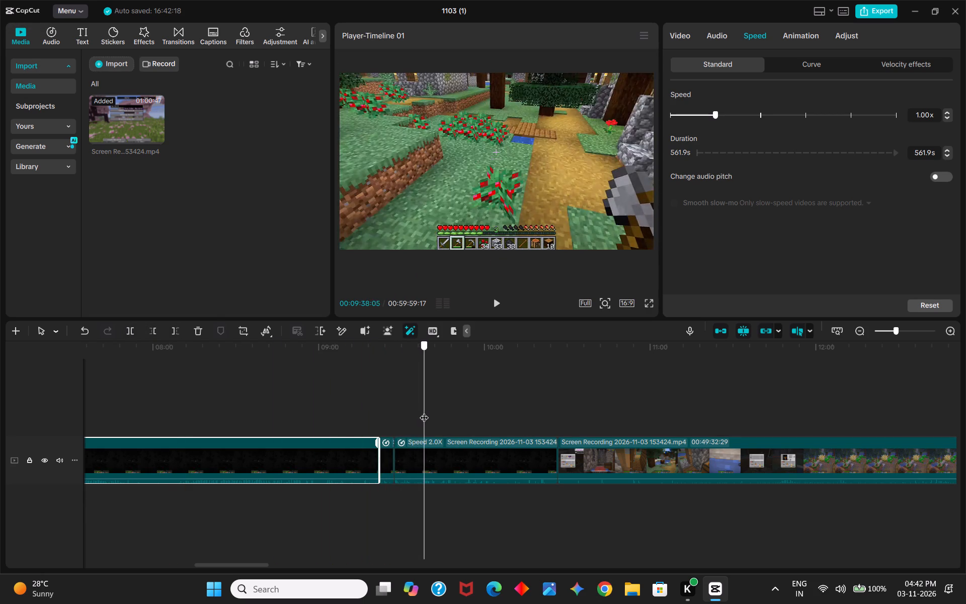
pyautogui.moveTo(424, 411); pyautogui.dragTo(431, 409)
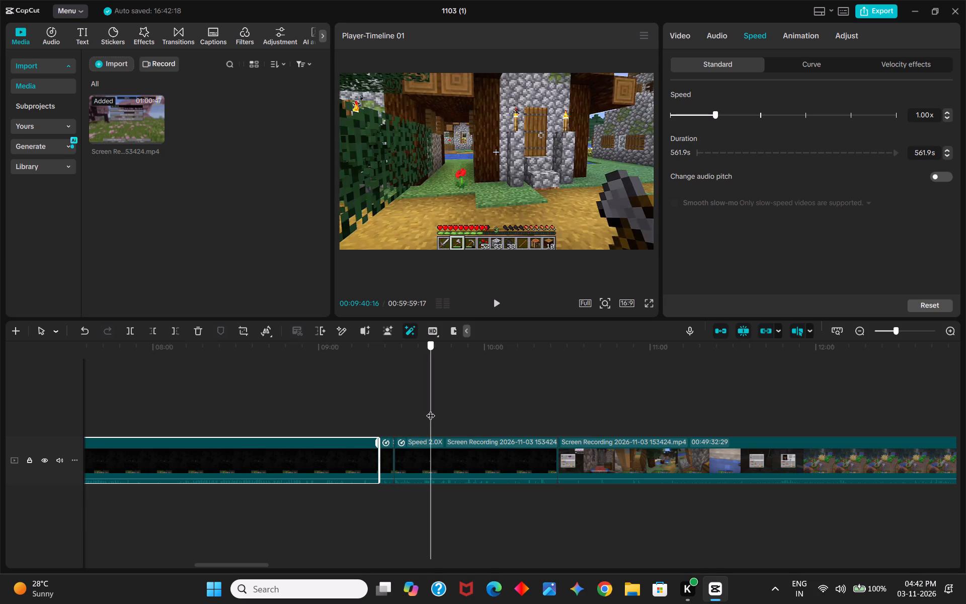
pyautogui.moveTo(431, 409); pyautogui.dragTo(436, 408)
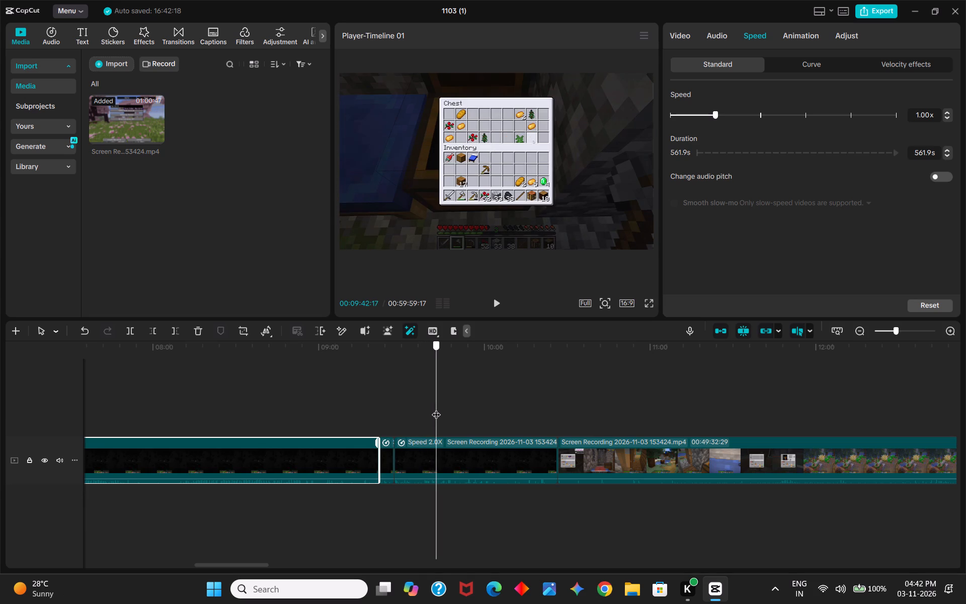
pyautogui.moveTo(436, 408); pyautogui.dragTo(433, 408)
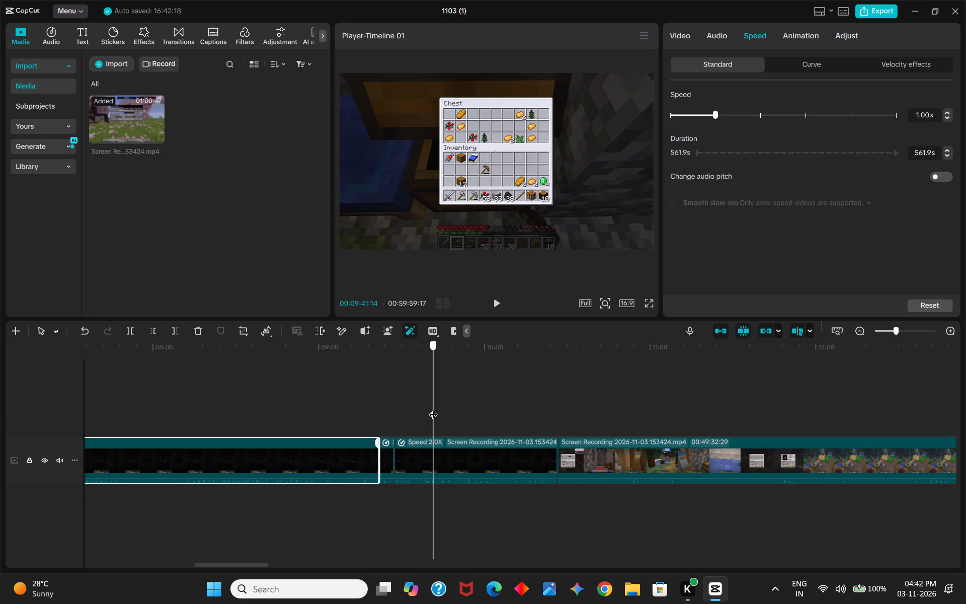
pyautogui.moveTo(433, 408); pyautogui.dragTo(432, 408)
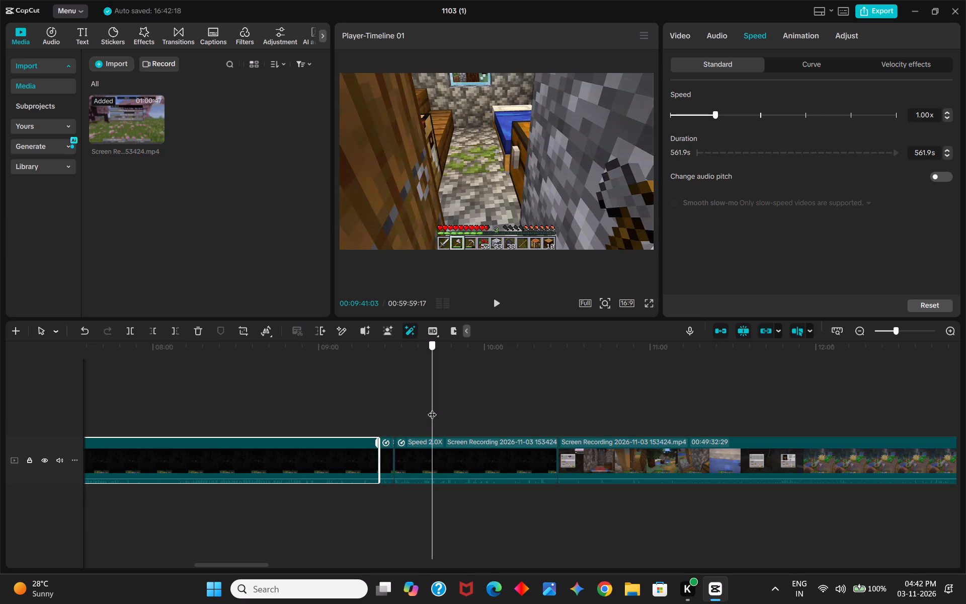
pyautogui.moveTo(432, 408); pyautogui.dragTo(433, 408)
pyautogui.click(491, 308)
pyautogui.click(493, 306)
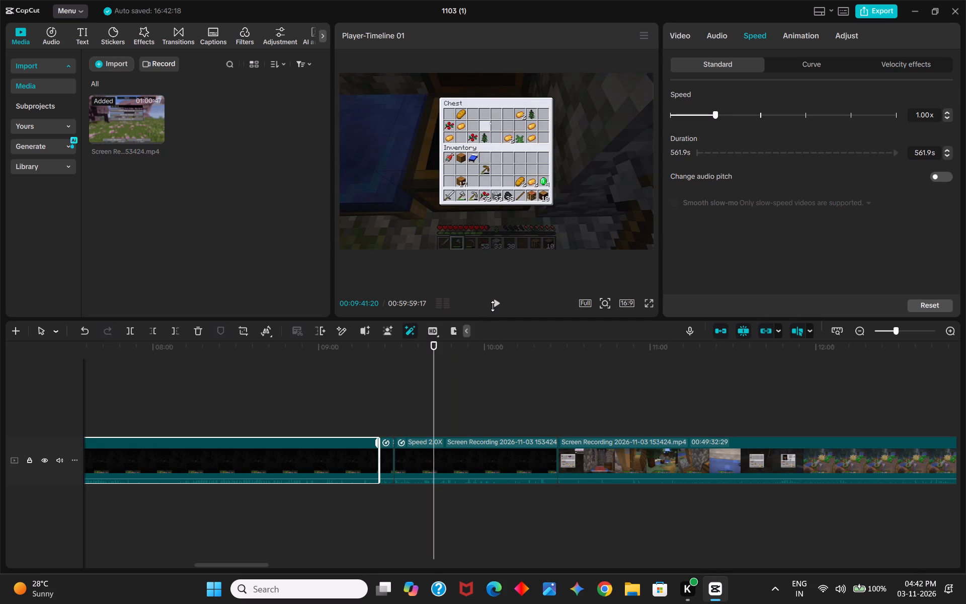
pyautogui.click(430, 401)
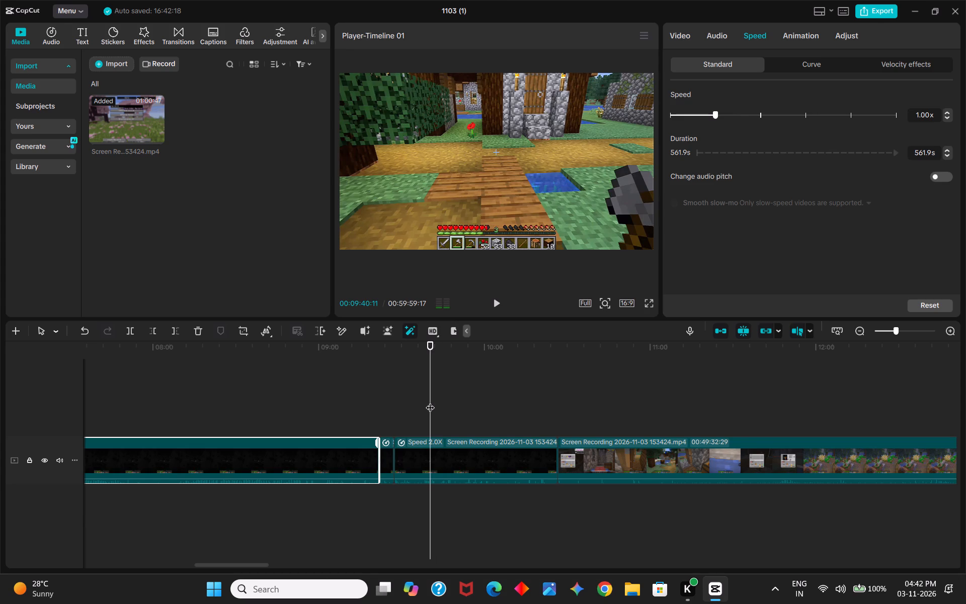
pyautogui.click(499, 307)
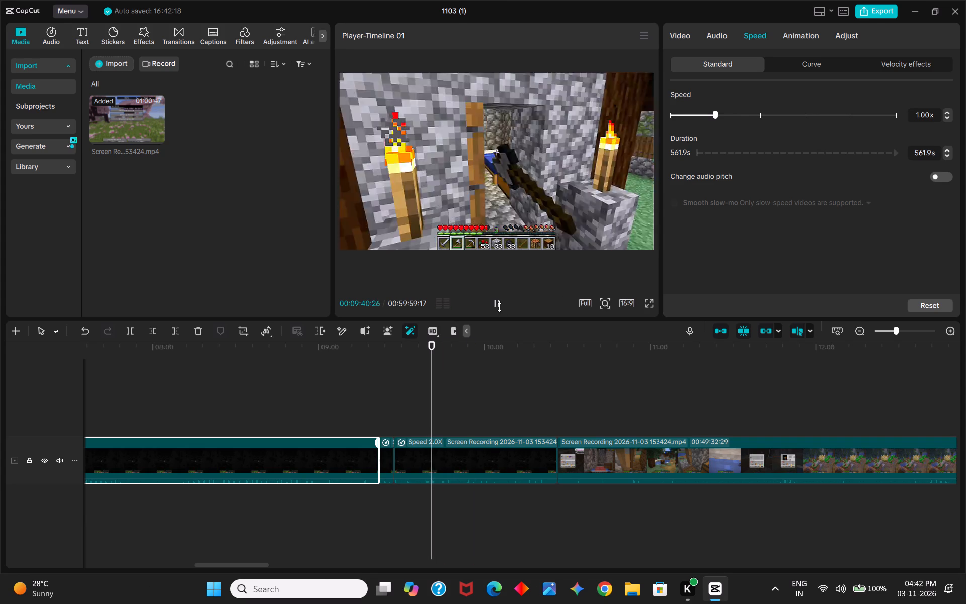
pyautogui.click(499, 307)
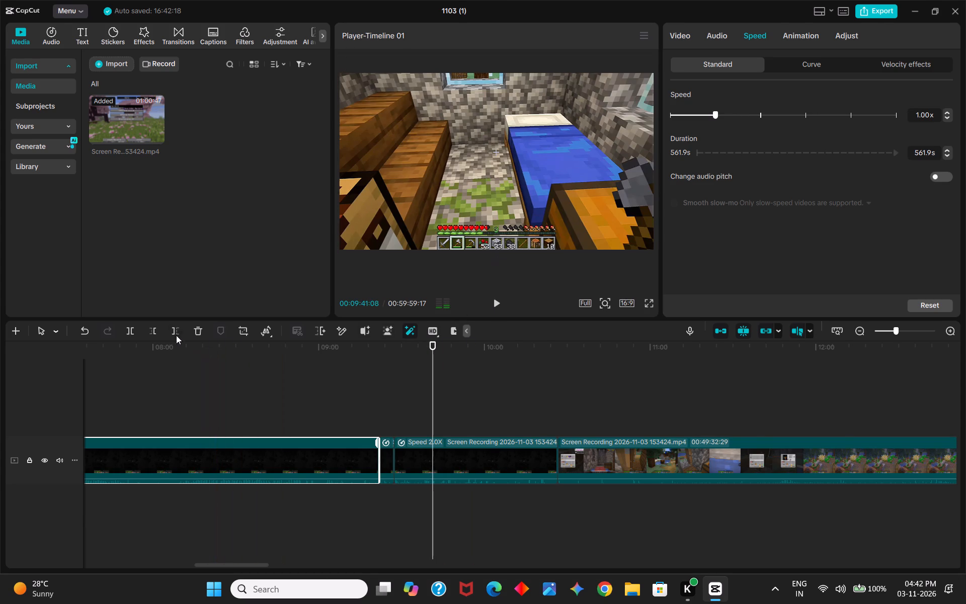
pyautogui.click(154, 330)
# Play on from the join left by the deletion and split the sped-up segment at about 00:09:31.
pyautogui.moveTo(430, 409); pyautogui.dragTo(410, 414)
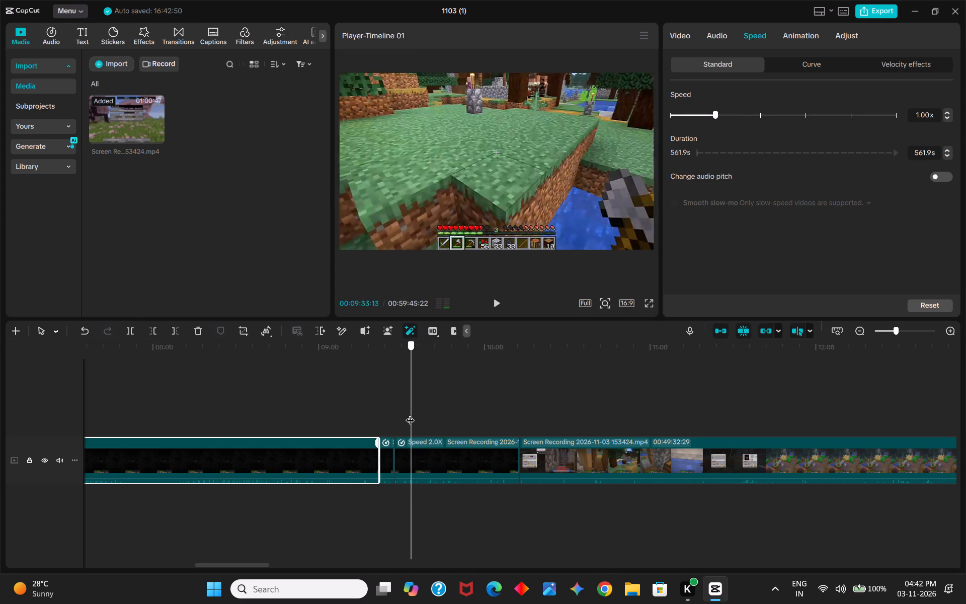
pyautogui.moveTo(410, 414); pyautogui.dragTo(393, 415)
pyautogui.click(499, 304)
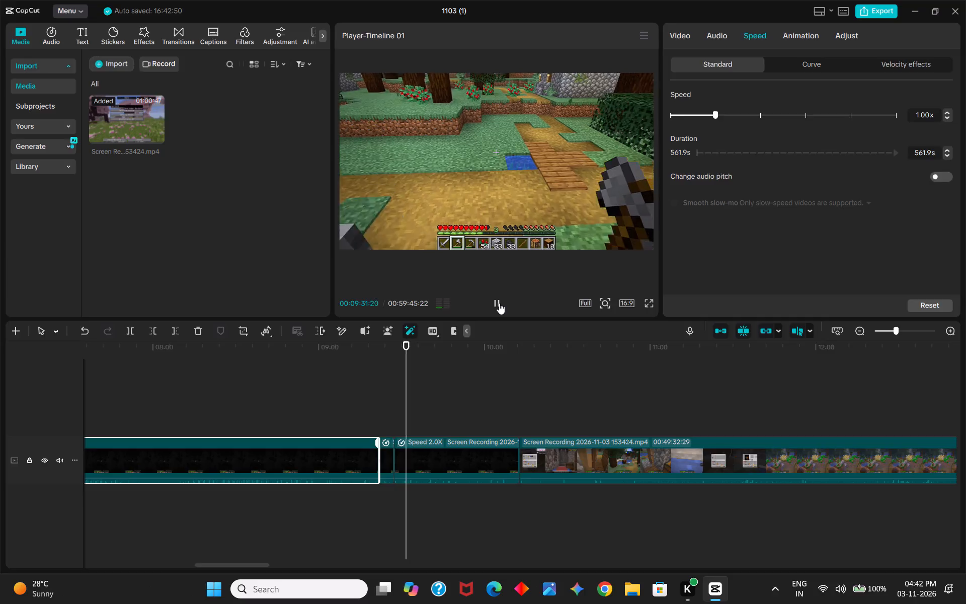
pyautogui.click(499, 303)
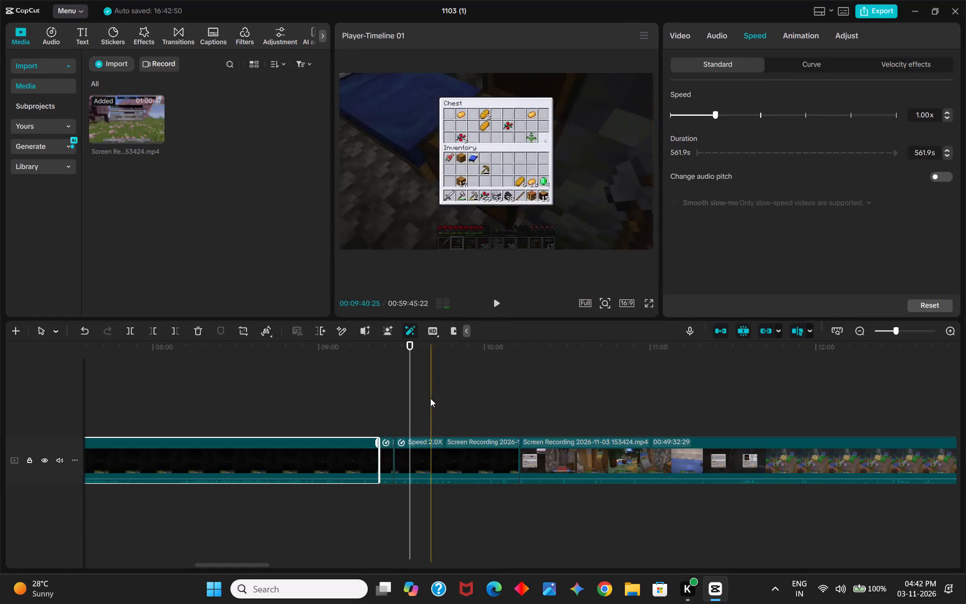
pyautogui.moveTo(411, 406); pyautogui.dragTo(406, 408)
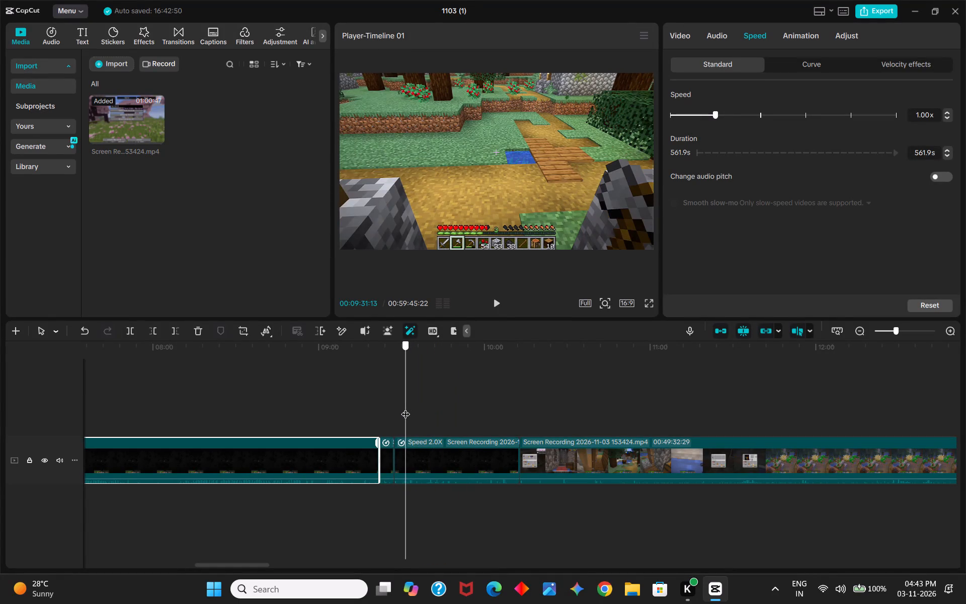
pyautogui.moveTo(406, 408); pyautogui.dragTo(405, 408)
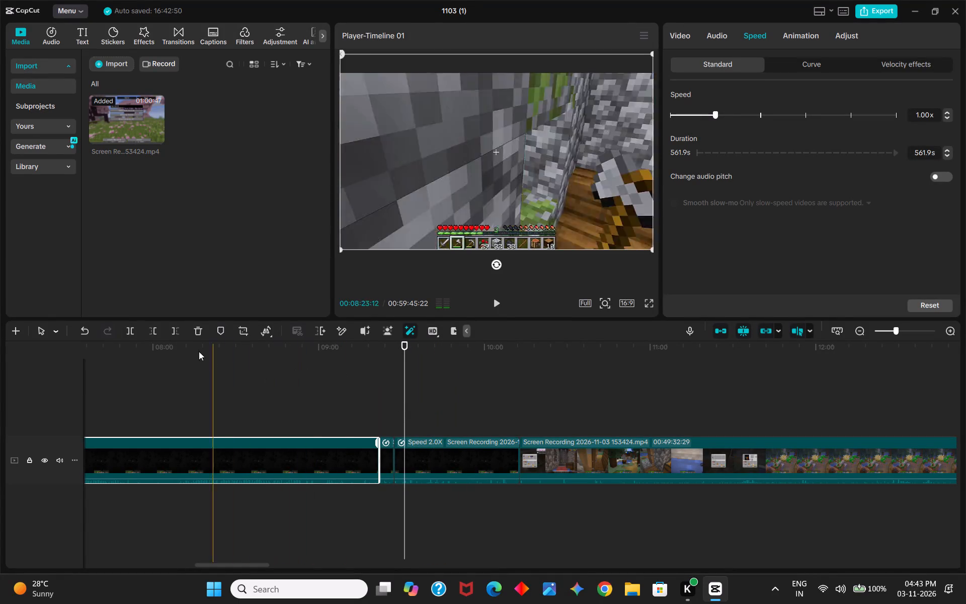
pyautogui.click(129, 328)
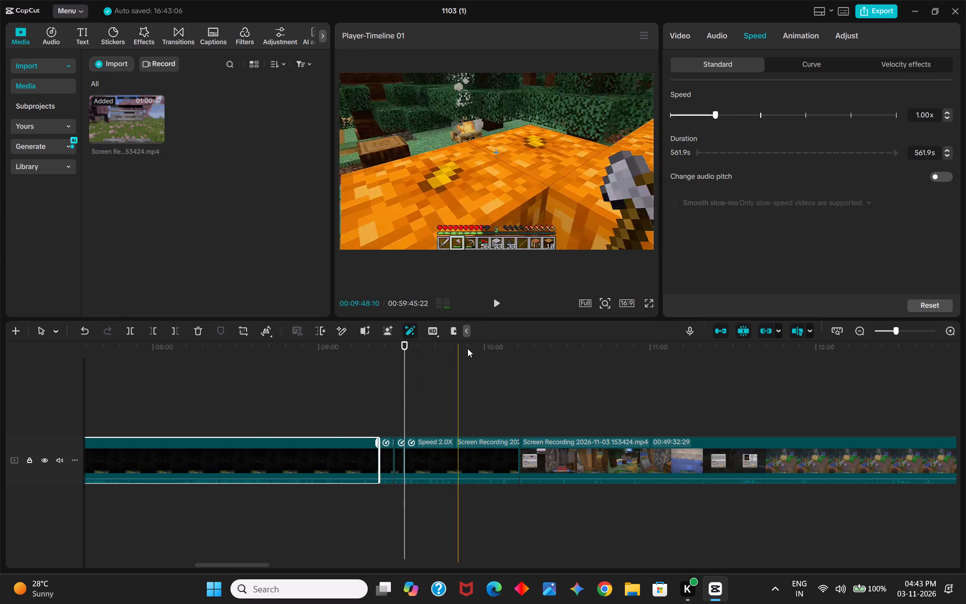
# Find where the spruce log chest inventory is open and delete the sped-up footage from the last cut up to 00:09:43:14.
pyautogui.click(500, 307)
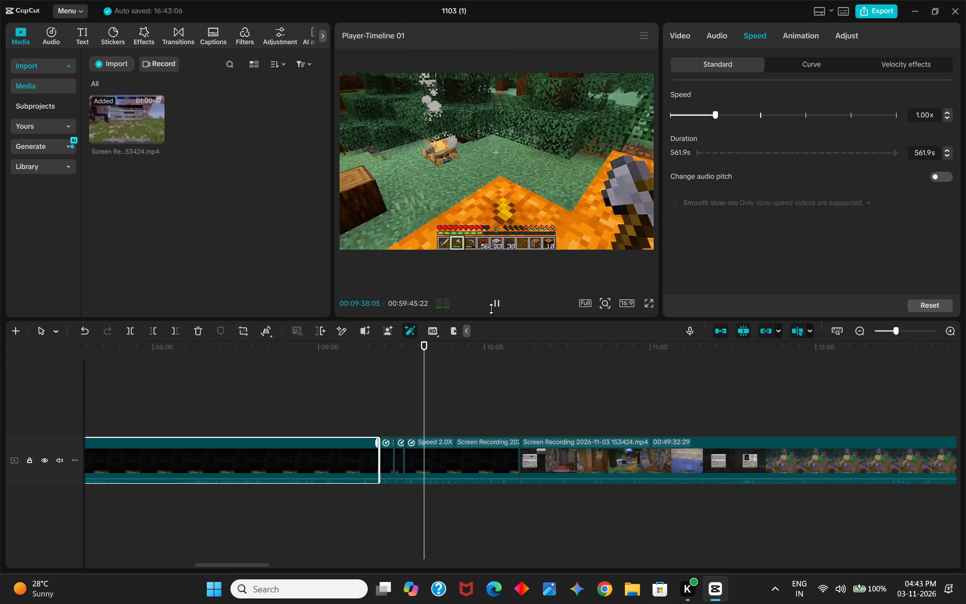
pyautogui.click(496, 282)
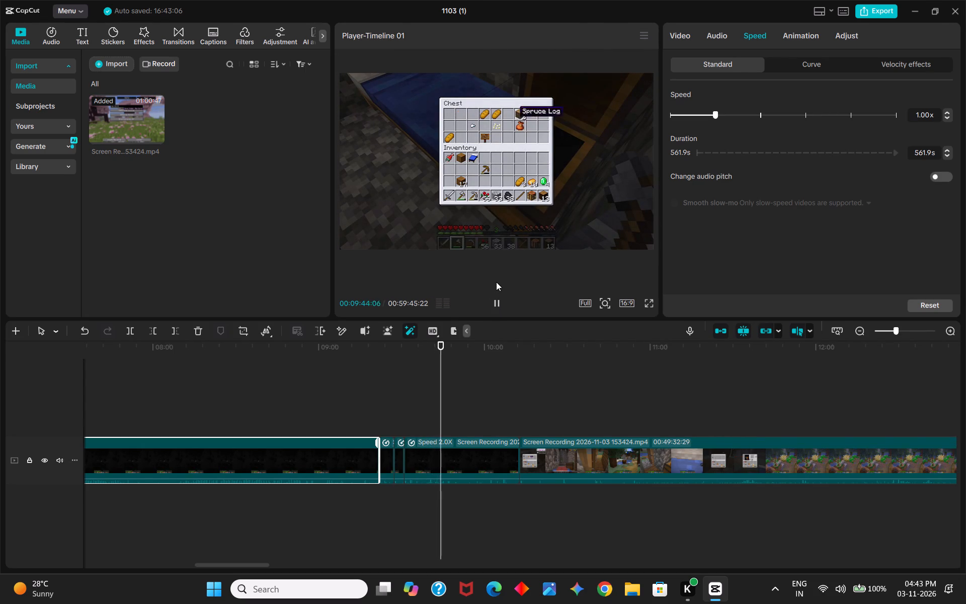
pyautogui.click(496, 282)
pyautogui.click(495, 309)
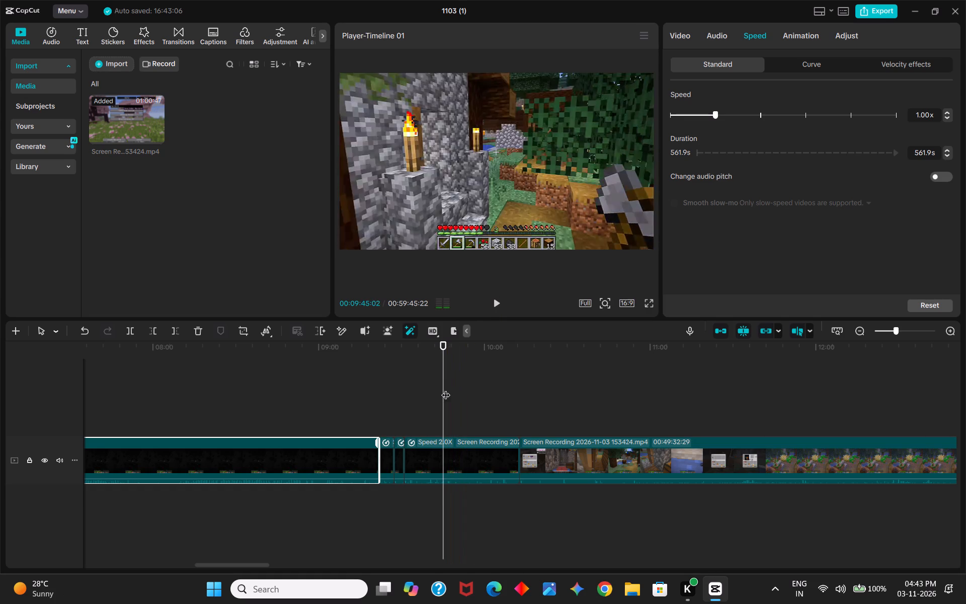
pyautogui.moveTo(444, 390); pyautogui.dragTo(437, 393)
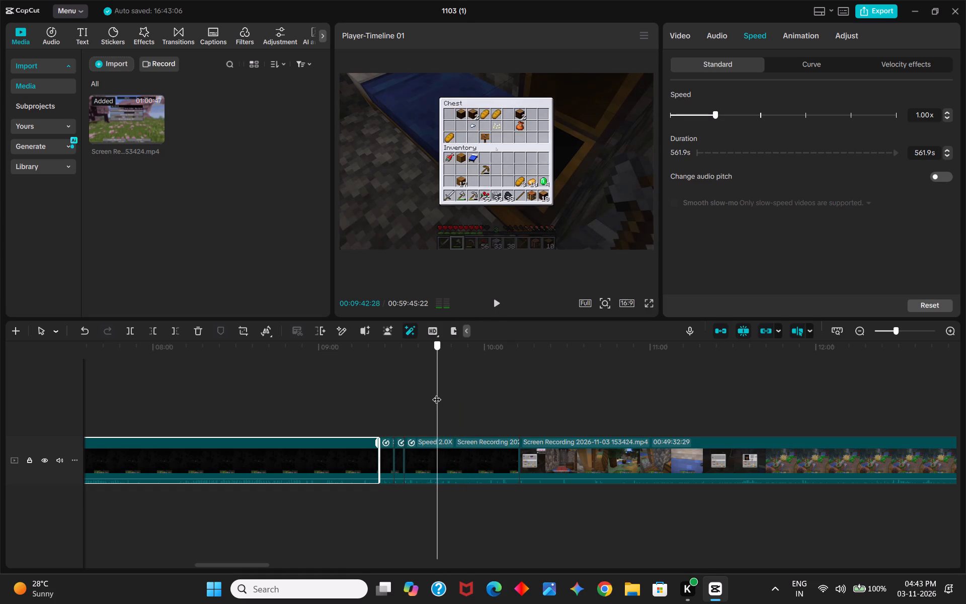
pyautogui.moveTo(437, 393); pyautogui.dragTo(440, 394)
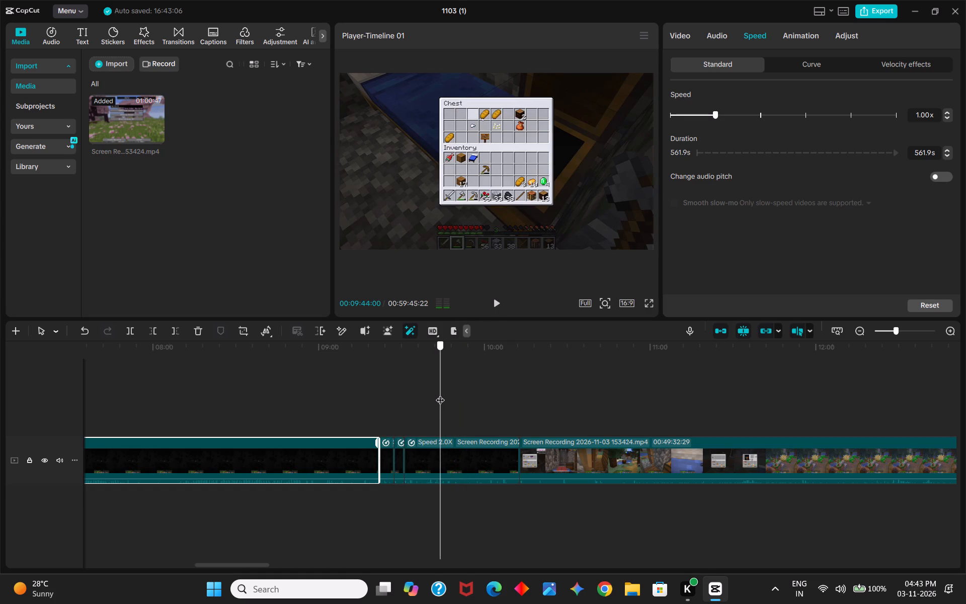
pyautogui.moveTo(440, 394); pyautogui.dragTo(439, 394)
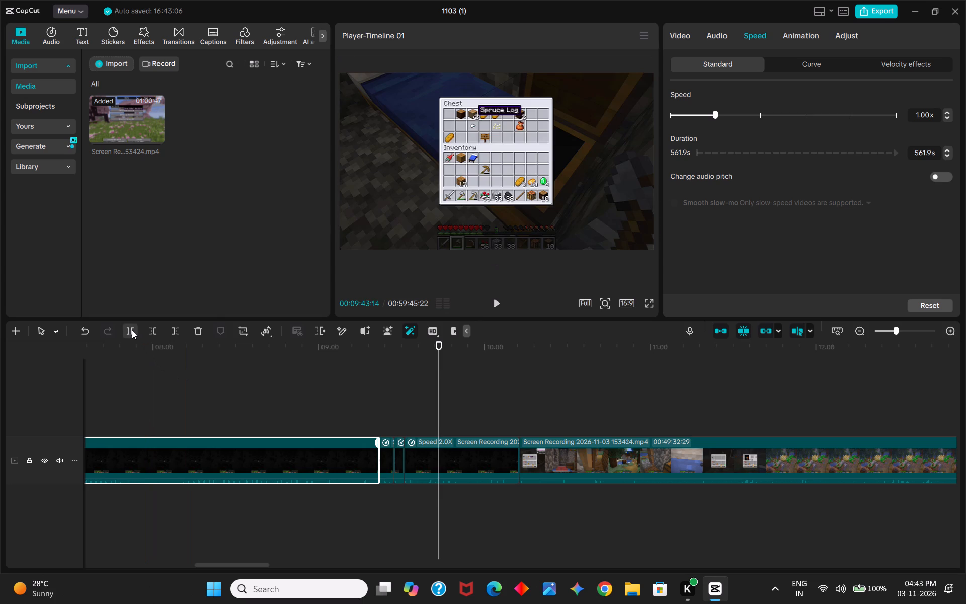
pyautogui.click(149, 327)
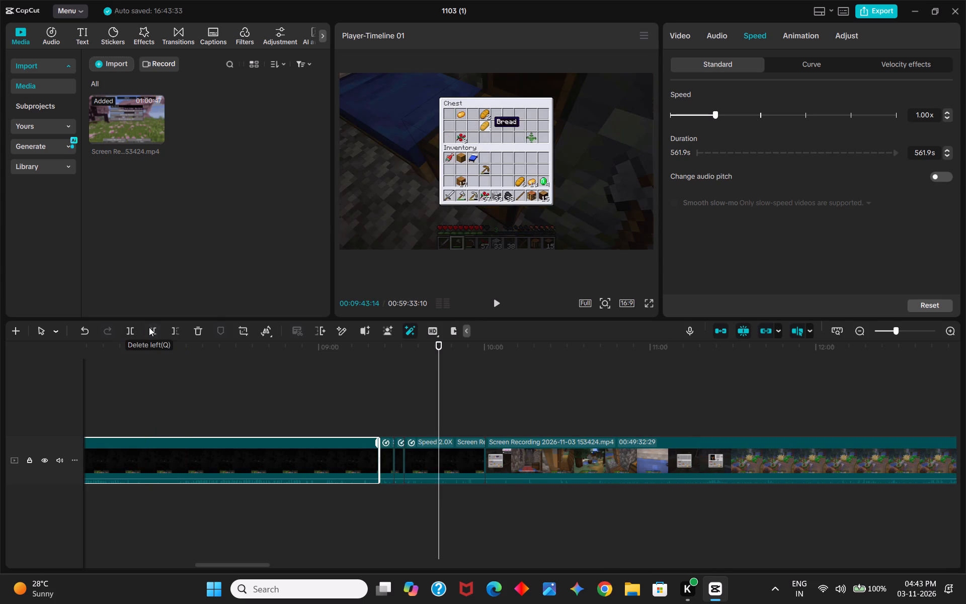
# Play on from the new join and delete the footage between it and the next open chest at 00:09:41:29.
pyautogui.moveTo(439, 394); pyautogui.dragTo(426, 398)
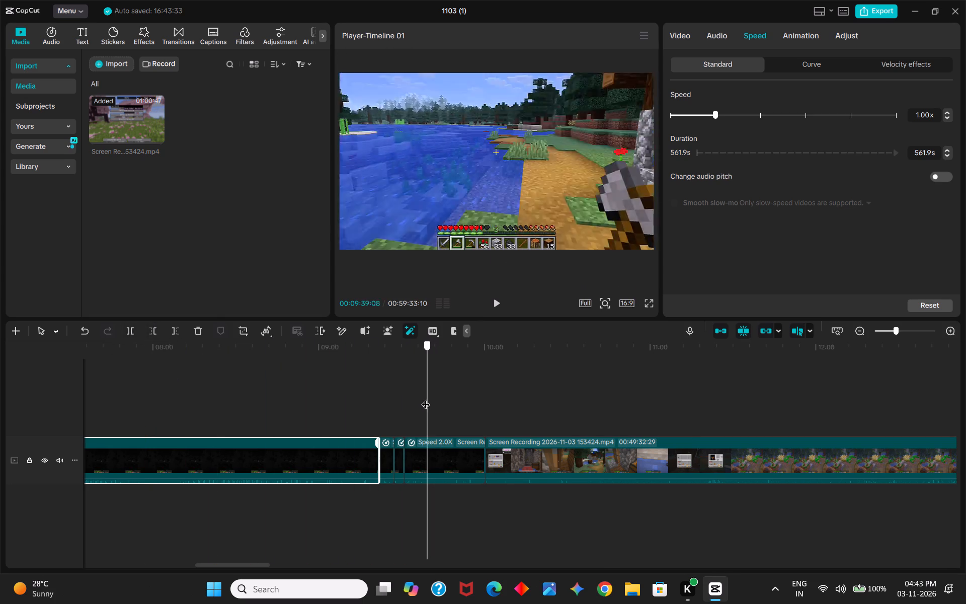
pyautogui.moveTo(426, 398); pyautogui.dragTo(405, 405)
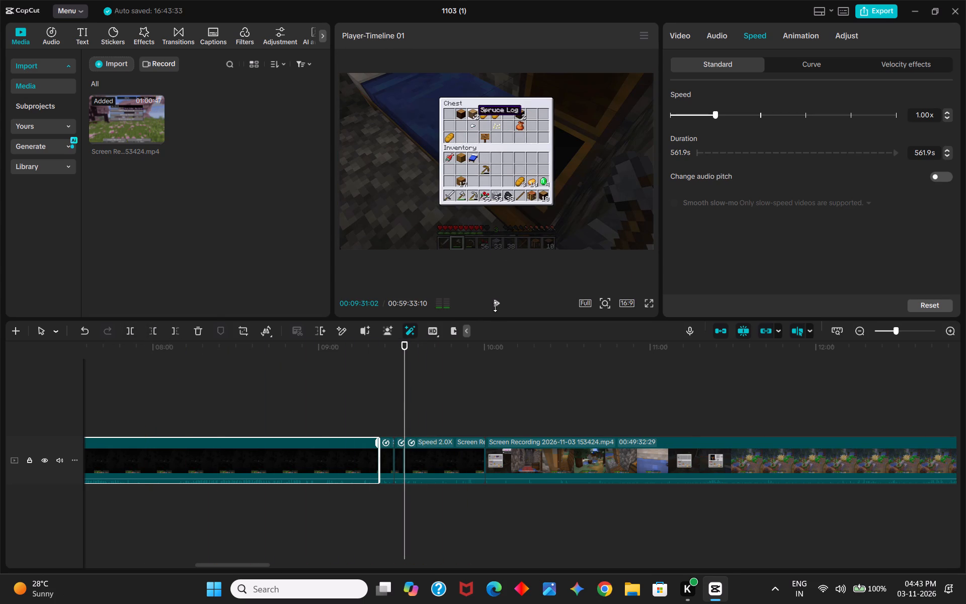
pyautogui.click(497, 305)
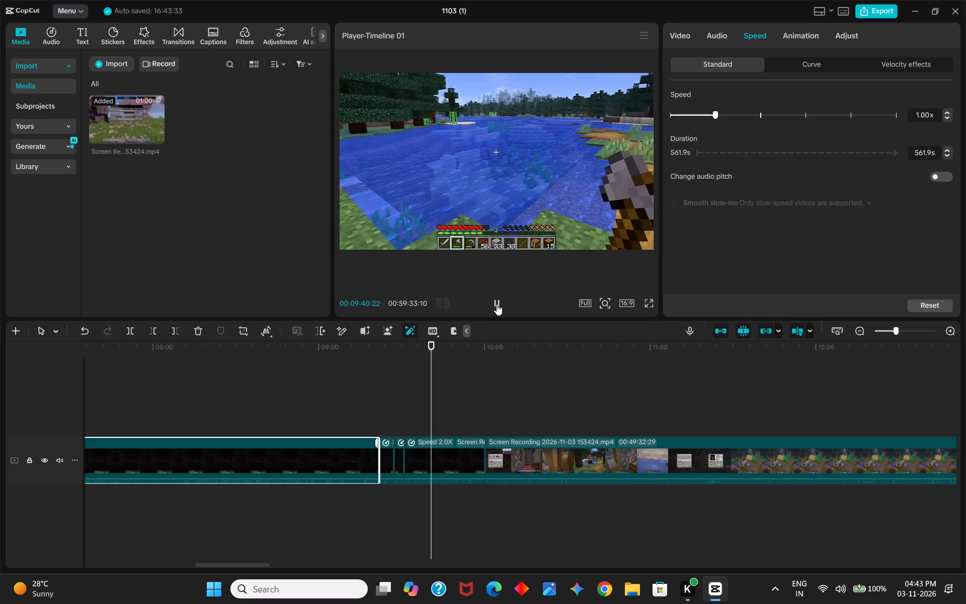
pyautogui.click(497, 304)
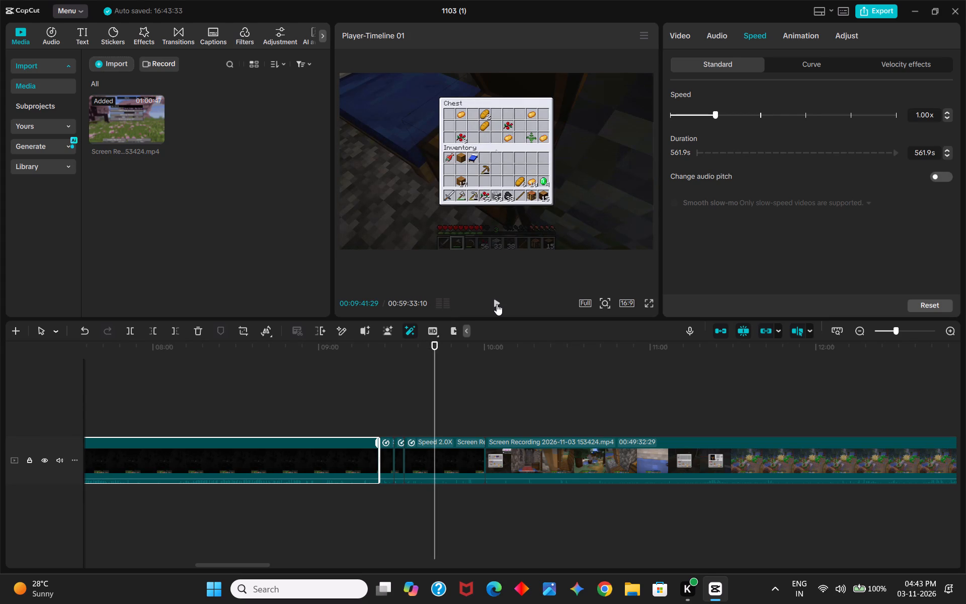
pyautogui.click(150, 337)
# Review the footage after the latest join and split the sped-up segment at 00:09:33:24, just before the chest inventory closes.
pyautogui.moveTo(433, 405); pyautogui.dragTo(417, 412)
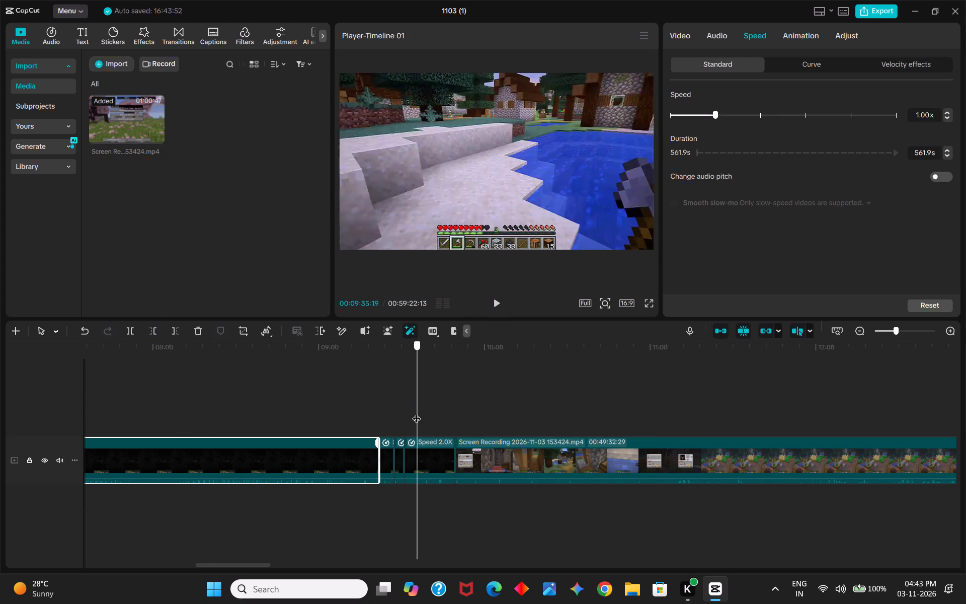
pyautogui.moveTo(417, 412); pyautogui.dragTo(406, 416)
pyautogui.click(499, 306)
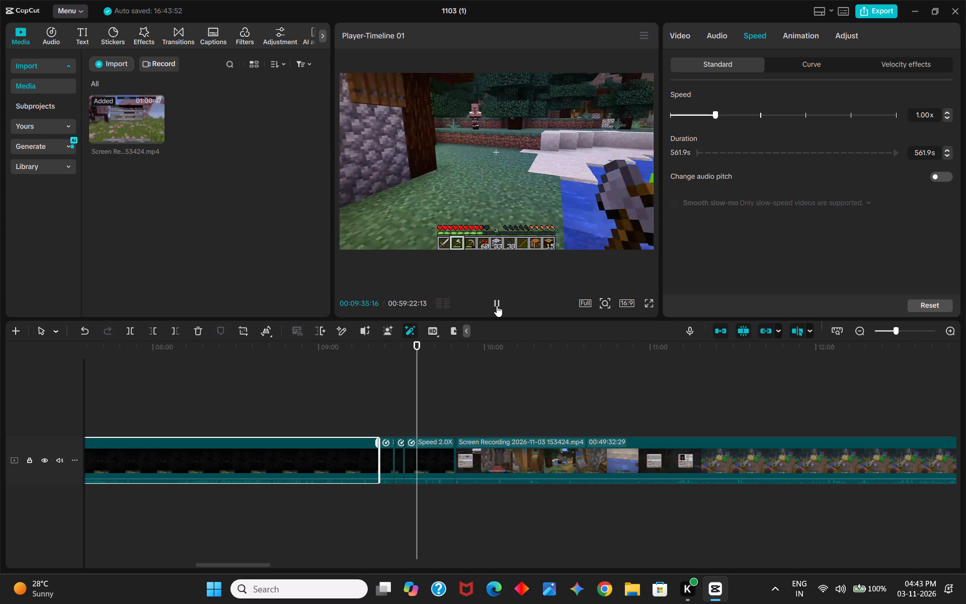
pyautogui.click(497, 306)
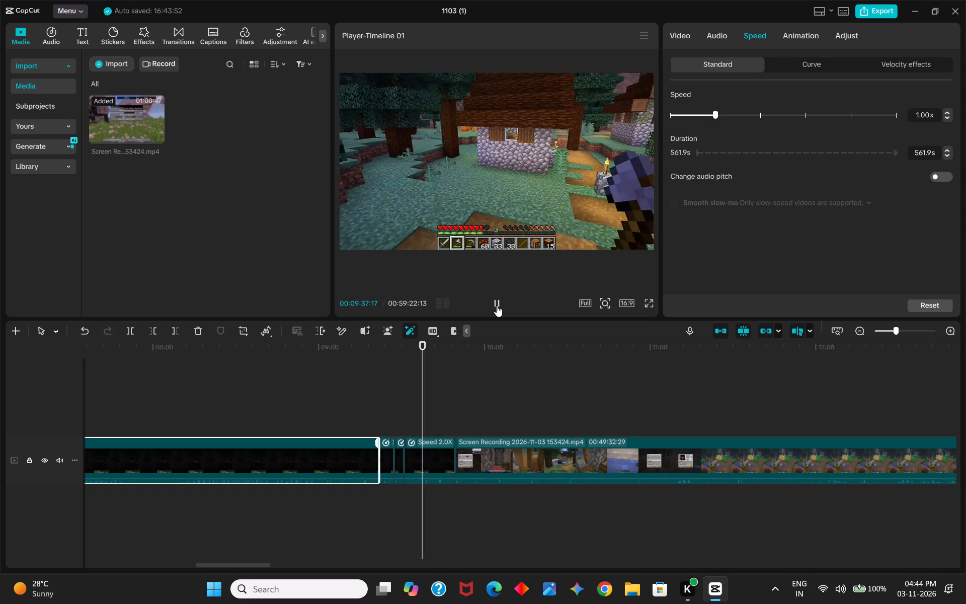
pyautogui.moveTo(422, 415); pyautogui.dragTo(399, 421)
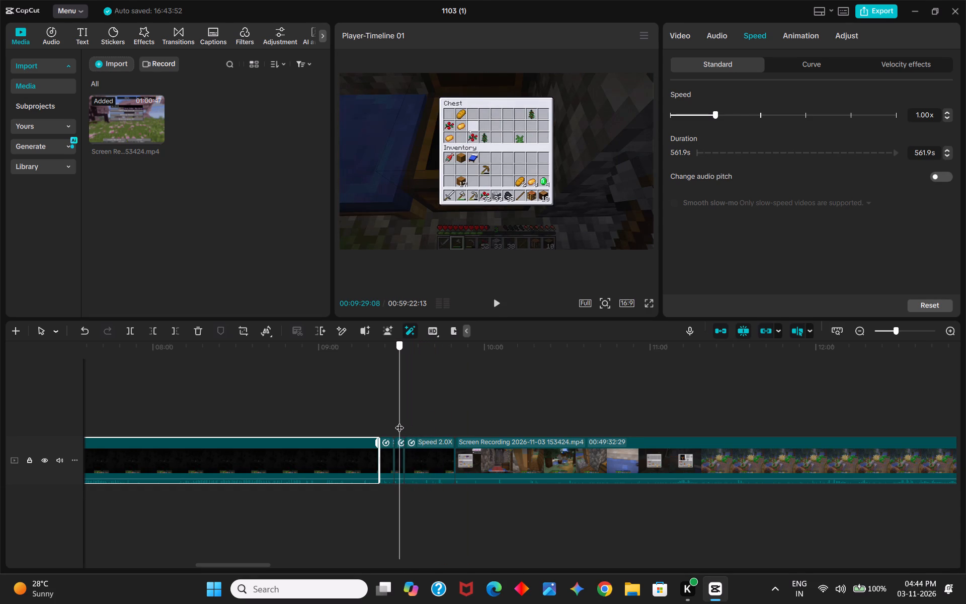
pyautogui.moveTo(399, 421); pyautogui.dragTo(412, 422)
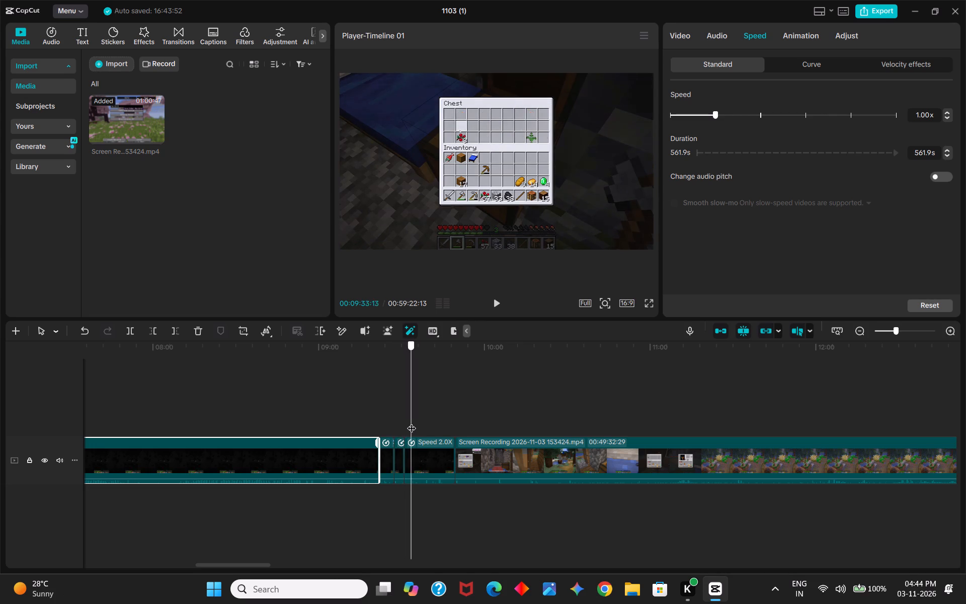
pyautogui.moveTo(412, 422); pyautogui.dragTo(412, 423)
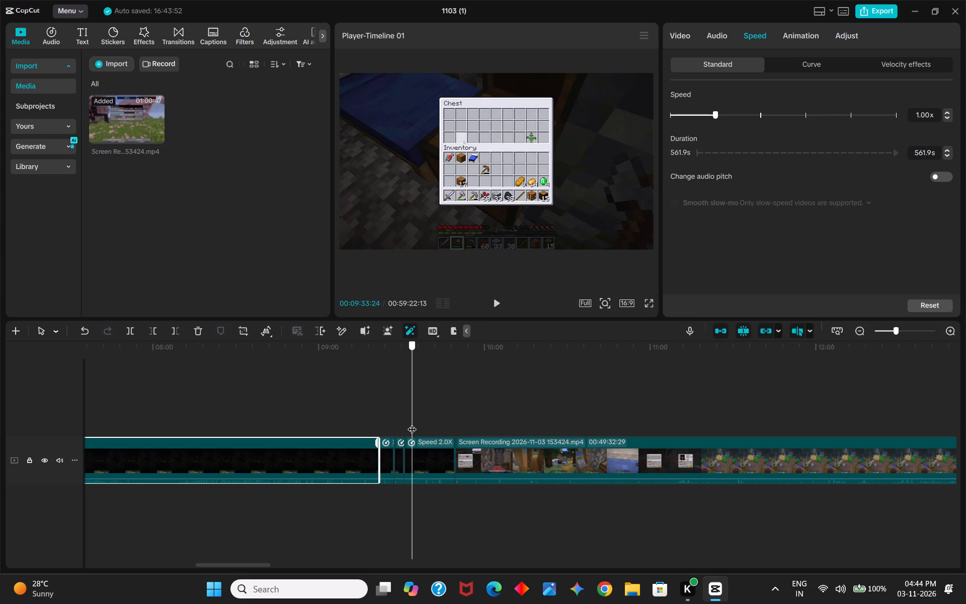
pyautogui.moveTo(412, 423); pyautogui.dragTo(413, 422)
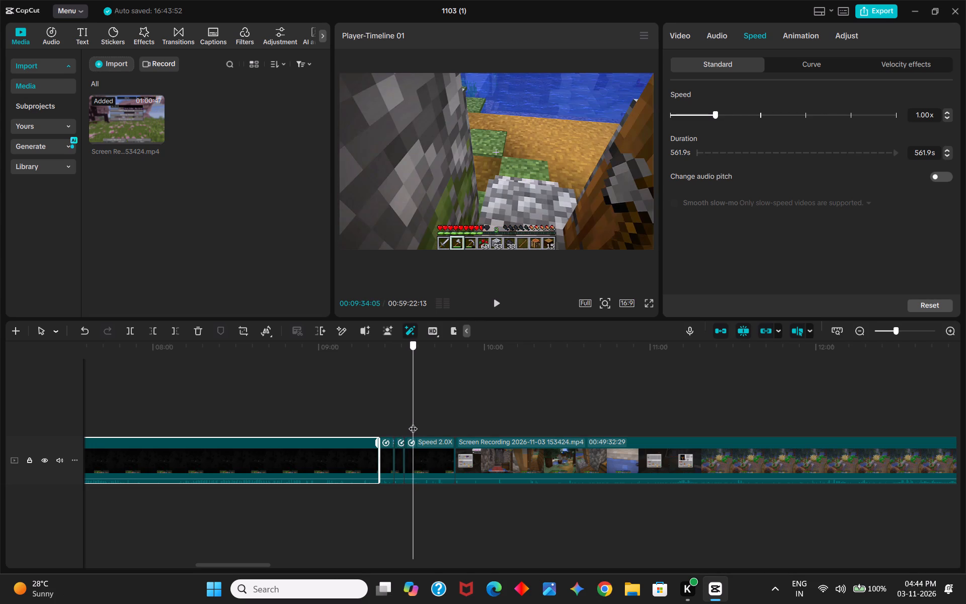
pyautogui.moveTo(413, 422); pyautogui.dragTo(412, 422)
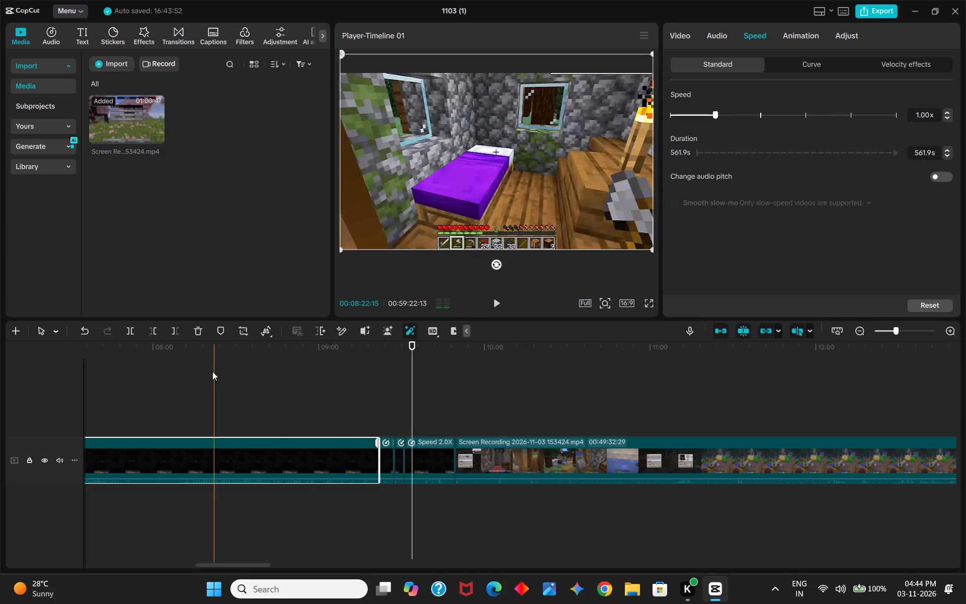
pyautogui.click(126, 333)
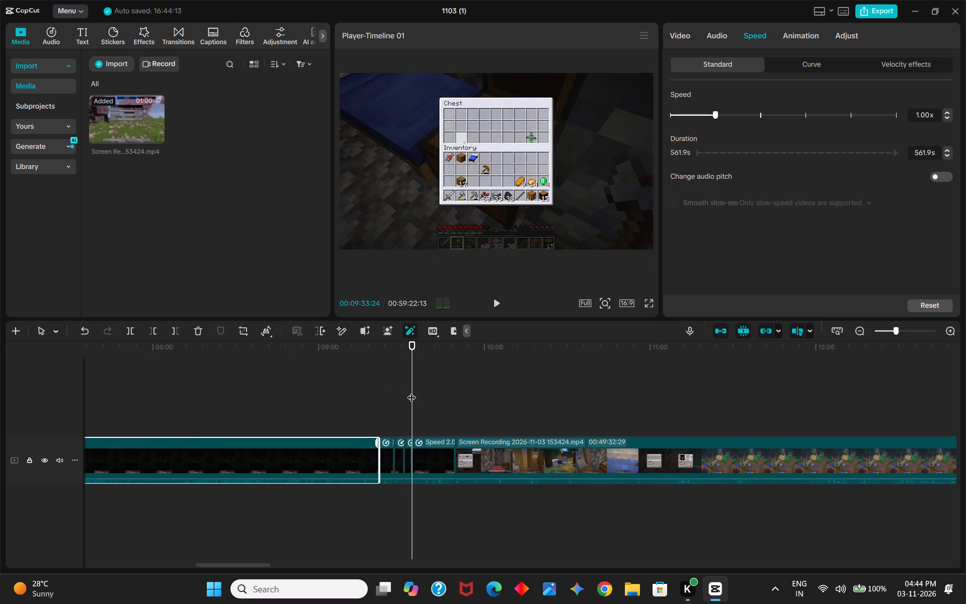
# Find the next chest opening and delete the sped-up footage from the last cut up to about 00:09:44.
pyautogui.moveTo(412, 391); pyautogui.dragTo(426, 392)
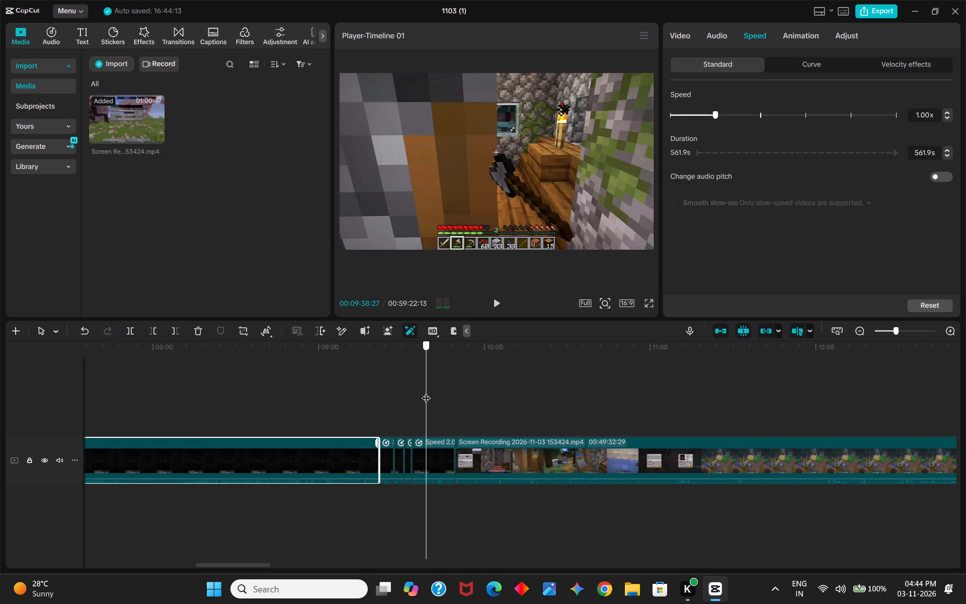
pyautogui.moveTo(426, 392); pyautogui.dragTo(429, 392)
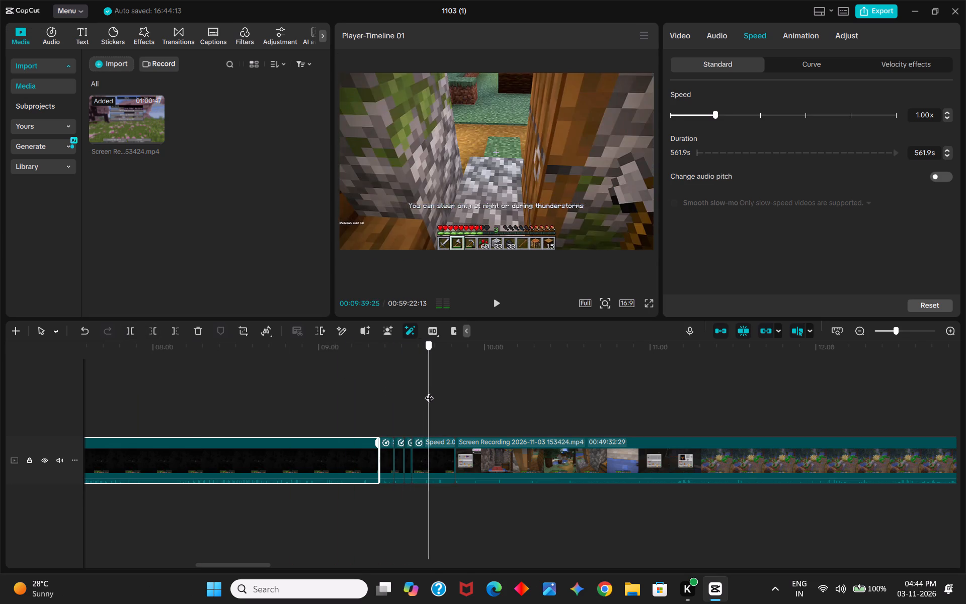
pyautogui.moveTo(429, 392); pyautogui.dragTo(434, 390)
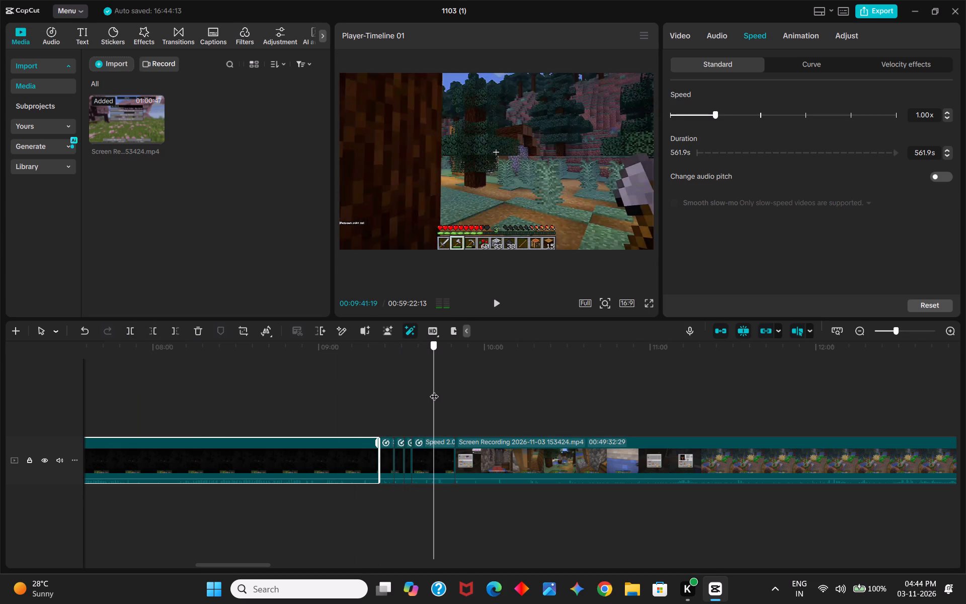
pyautogui.moveTo(434, 390); pyautogui.dragTo(437, 390)
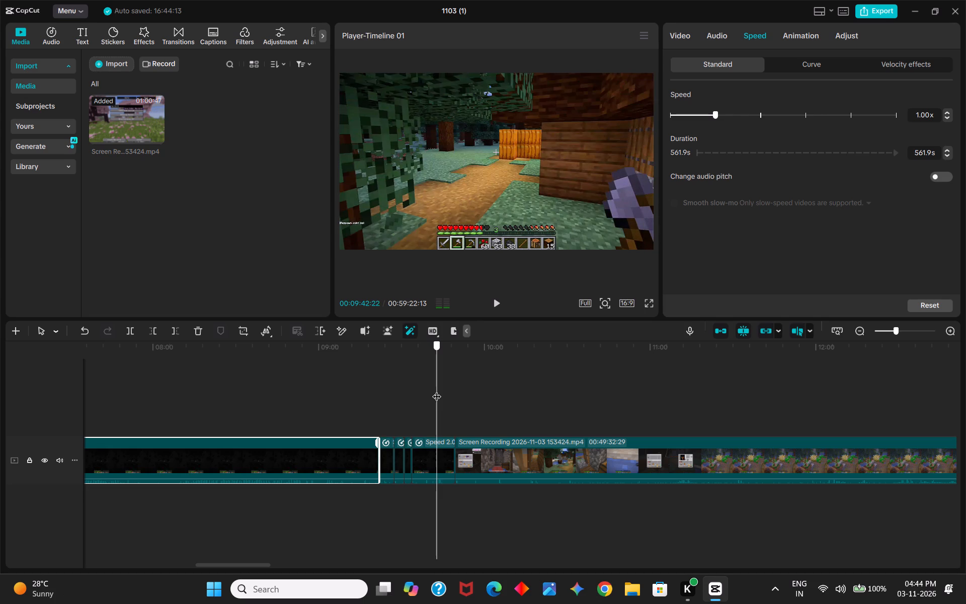
pyautogui.moveTo(437, 390); pyautogui.dragTo(440, 391)
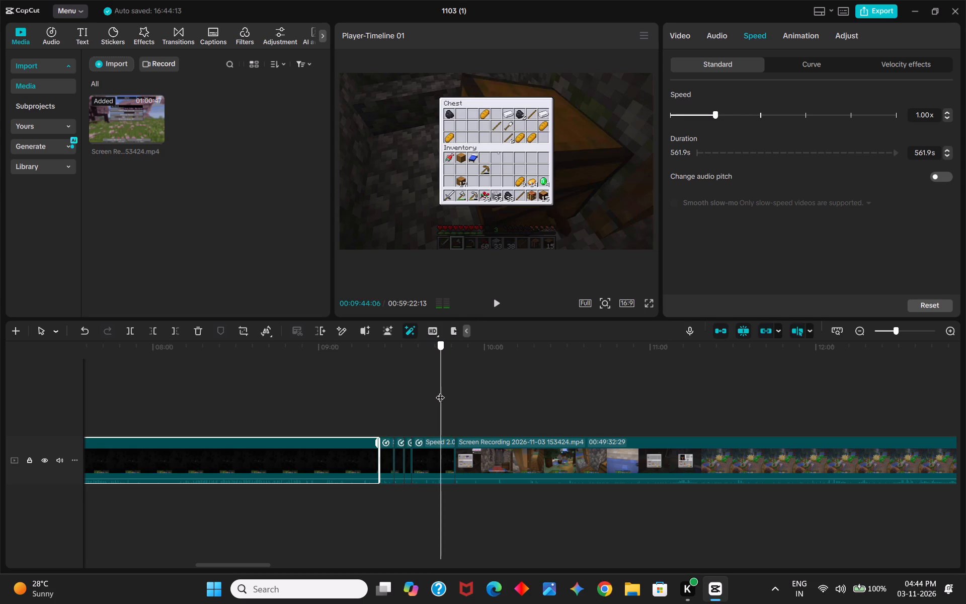
pyautogui.moveTo(440, 391); pyautogui.dragTo(441, 391)
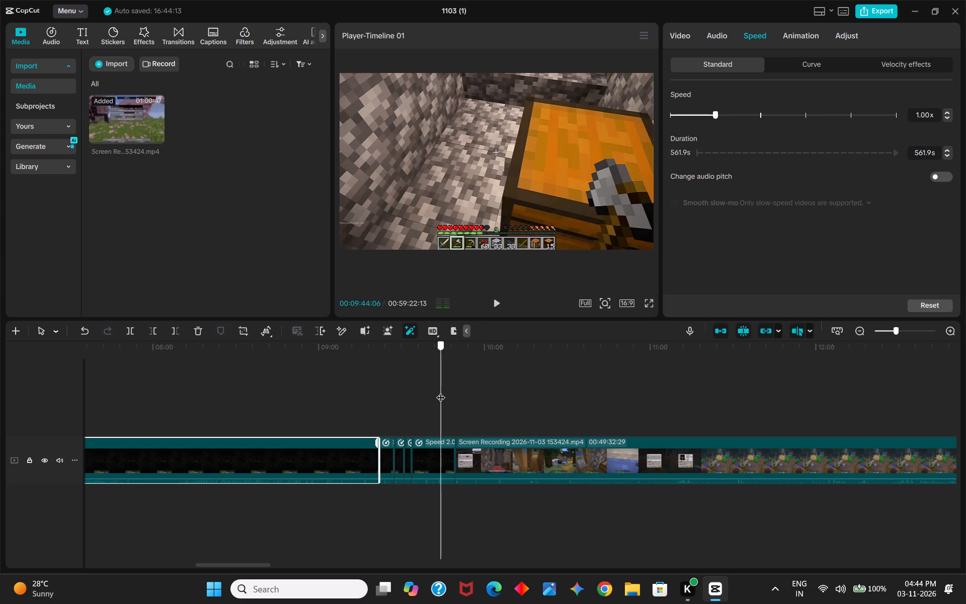
pyautogui.moveTo(441, 391); pyautogui.dragTo(441, 391)
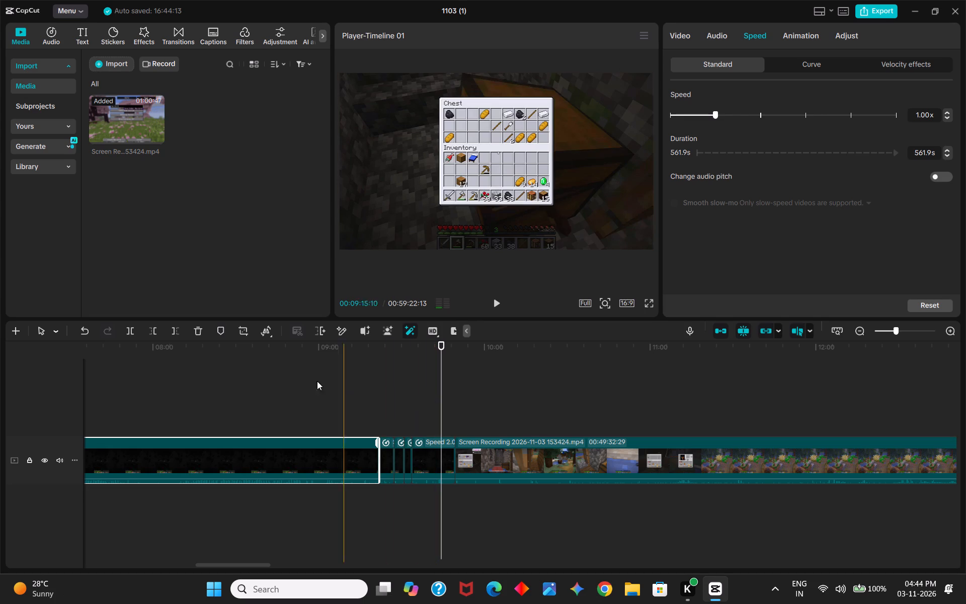
pyautogui.click(153, 334)
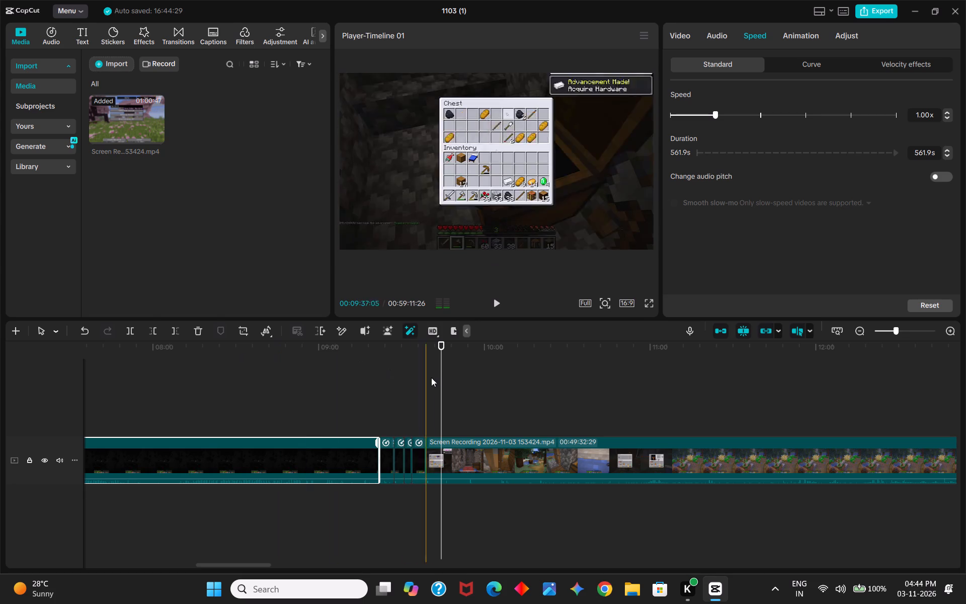
# Review the latest chest cut, find the next open chest, and delete the footage from the last cut at 00:09:38:27 up to 00:10:16:13.
pyautogui.moveTo(440, 383); pyautogui.dragTo(412, 396)
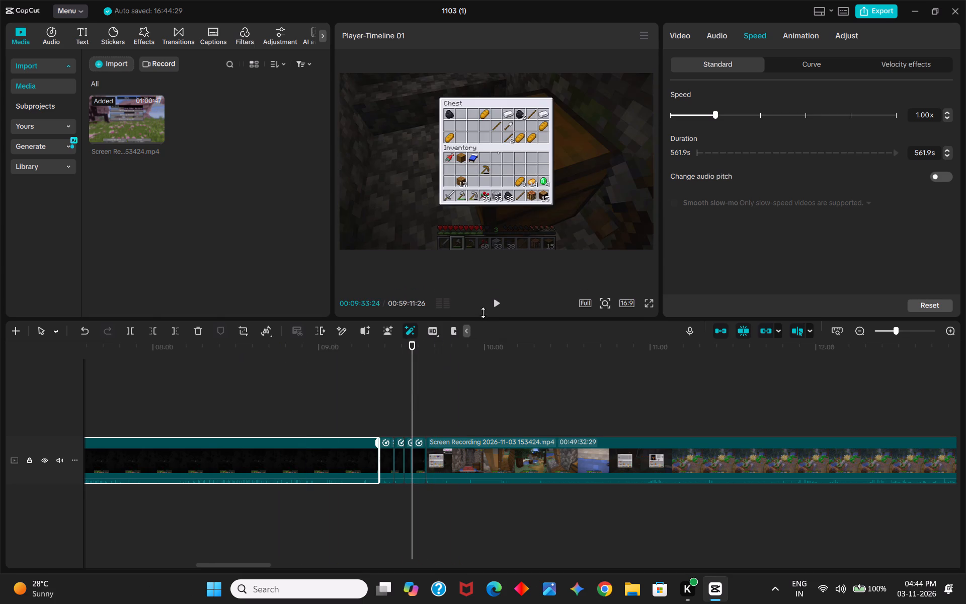
pyautogui.click(499, 306)
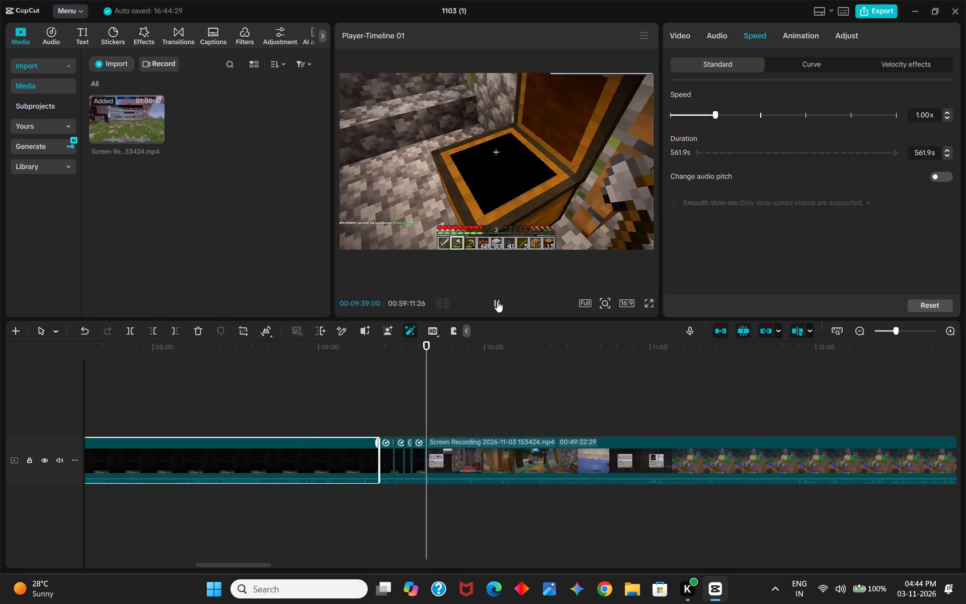
pyautogui.click(497, 301)
pyautogui.moveTo(428, 398); pyautogui.dragTo(423, 400)
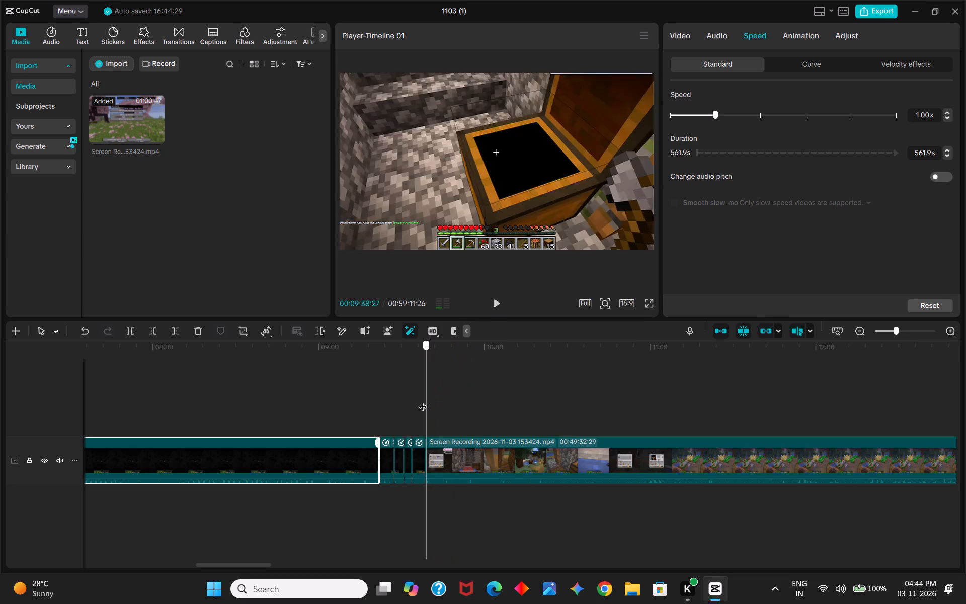
pyautogui.moveTo(423, 400); pyautogui.dragTo(427, 400)
pyautogui.moveTo(427, 400); pyautogui.dragTo(440, 402)
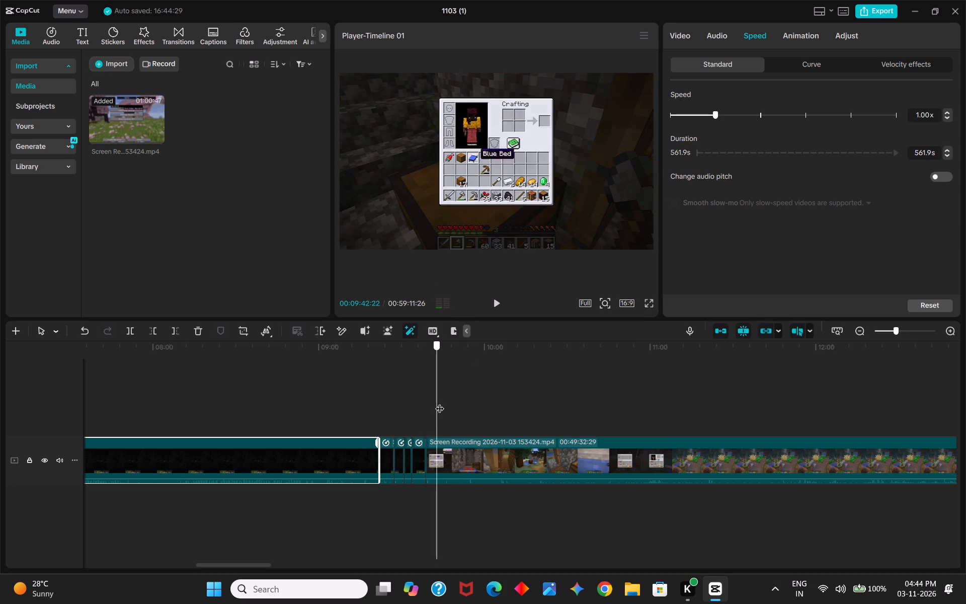
pyautogui.moveTo(440, 402); pyautogui.dragTo(480, 404)
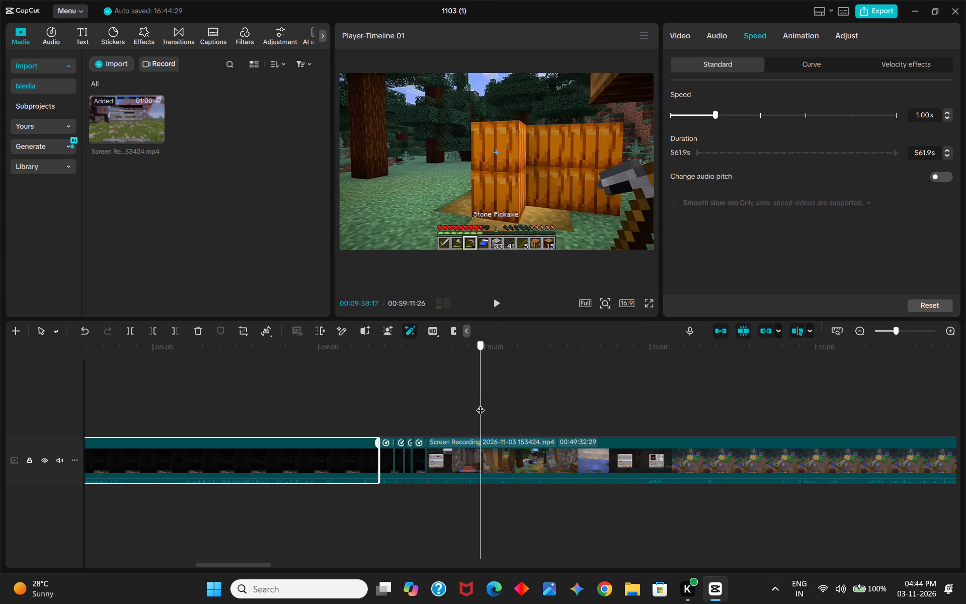
pyautogui.moveTo(480, 404); pyautogui.dragTo(507, 397)
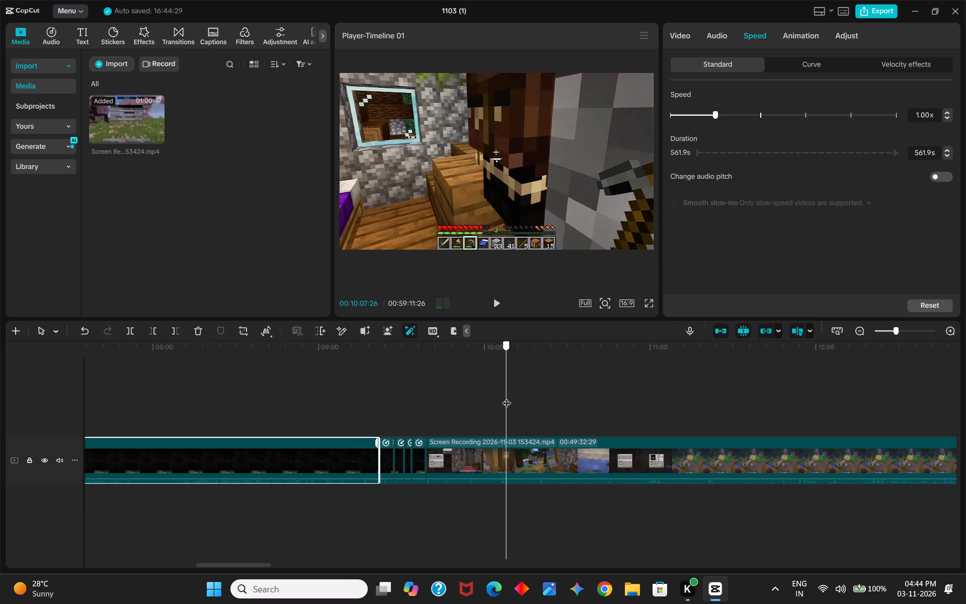
pyautogui.moveTo(507, 397); pyautogui.dragTo(528, 389)
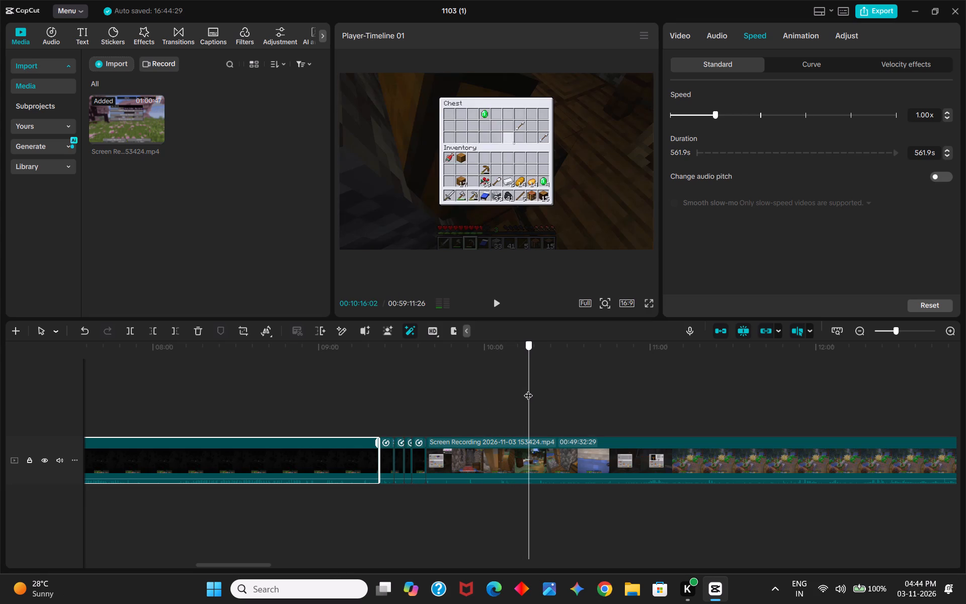
pyautogui.moveTo(528, 389); pyautogui.dragTo(515, 393)
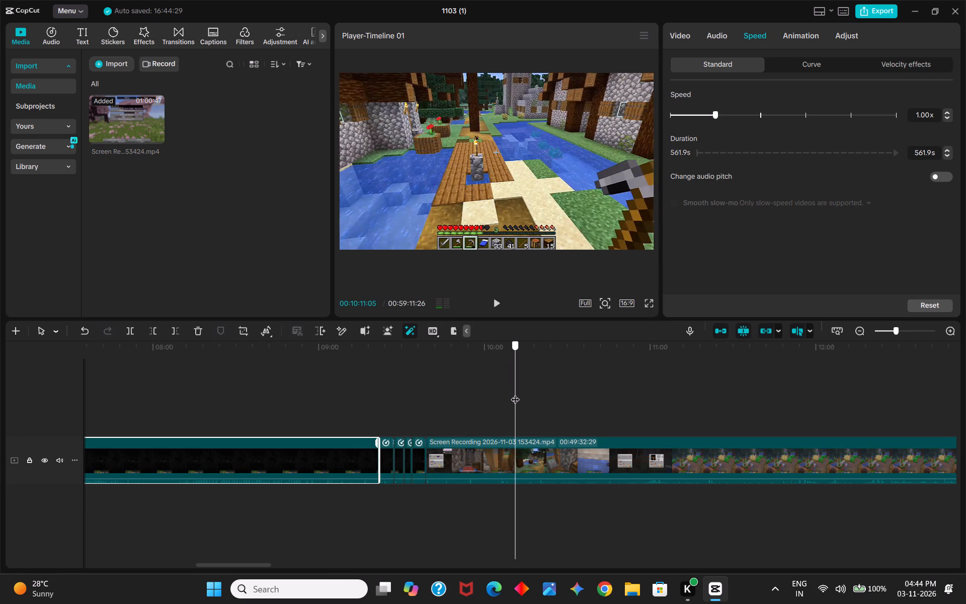
pyautogui.moveTo(515, 393); pyautogui.dragTo(521, 393)
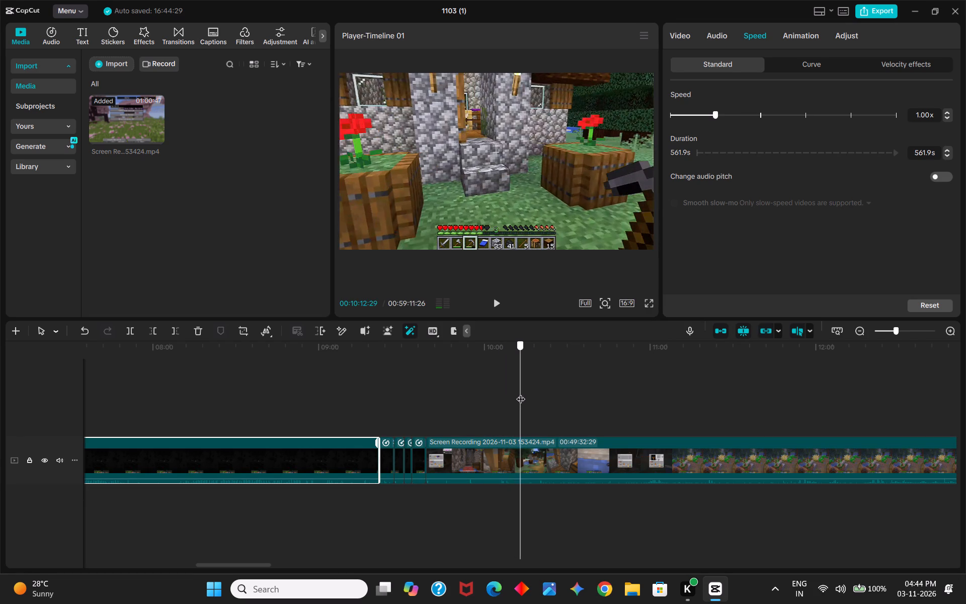
pyautogui.moveTo(521, 393); pyautogui.dragTo(525, 392)
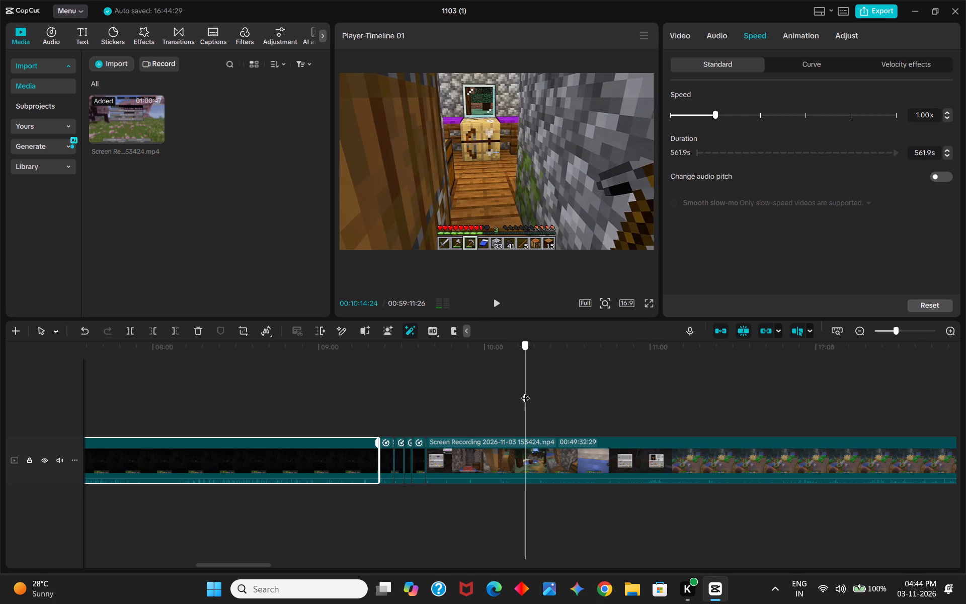
pyautogui.moveTo(525, 392); pyautogui.dragTo(530, 392)
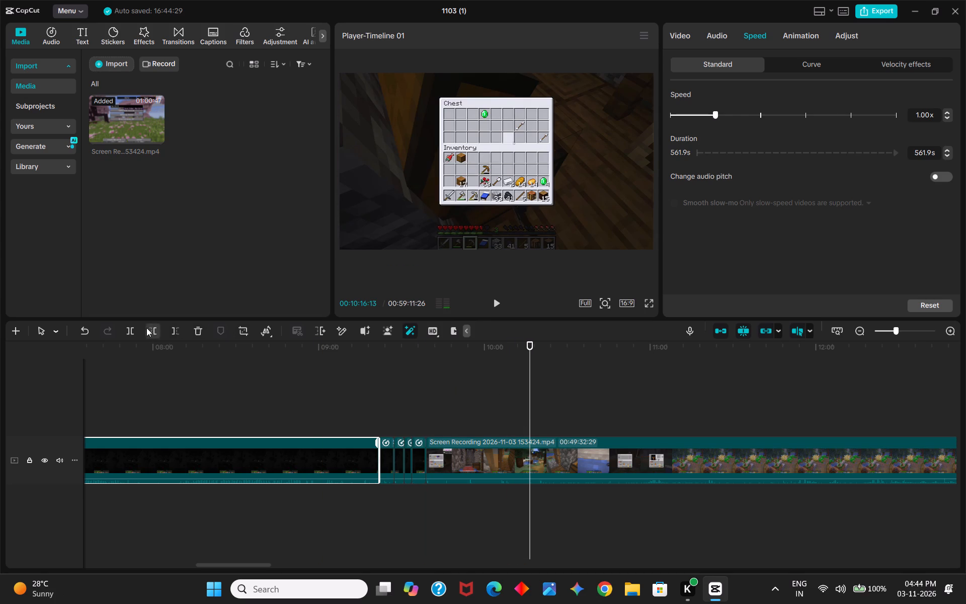
pyautogui.click(155, 335)
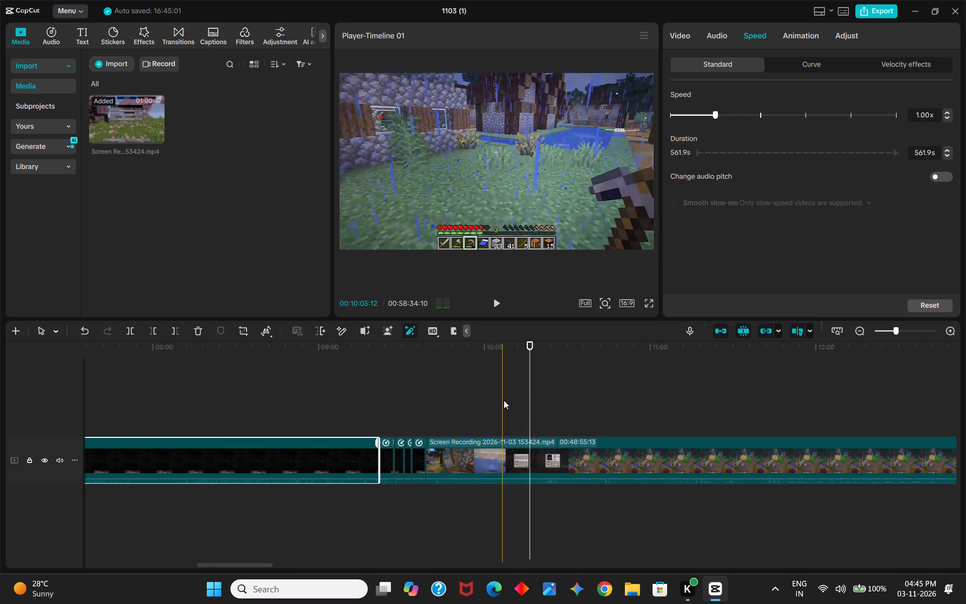
# Play on from the new join and split the recording at 00:09:41:27, once the chest has been emptied.
pyautogui.moveTo(530, 406); pyautogui.dragTo(428, 415)
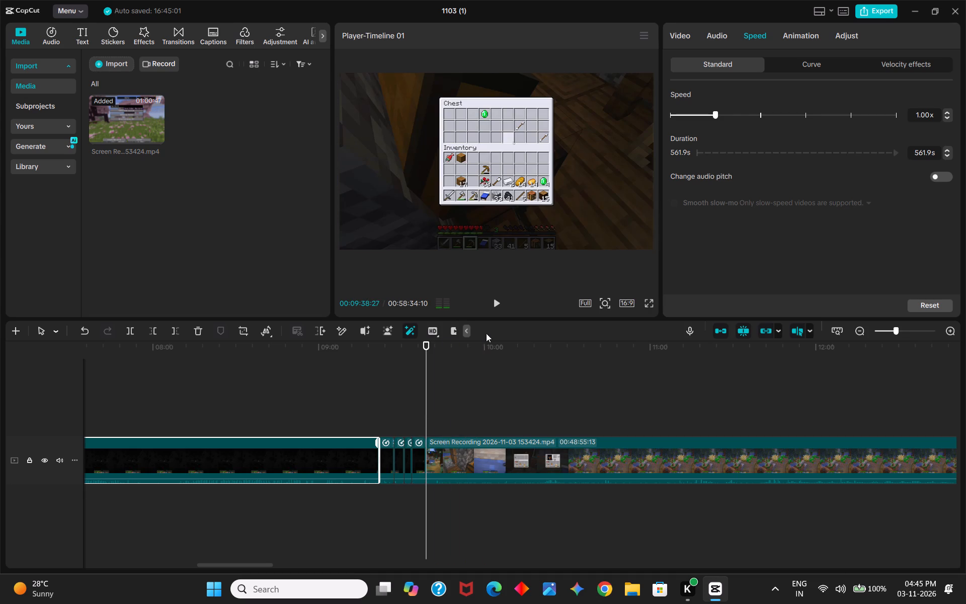
pyautogui.click(497, 307)
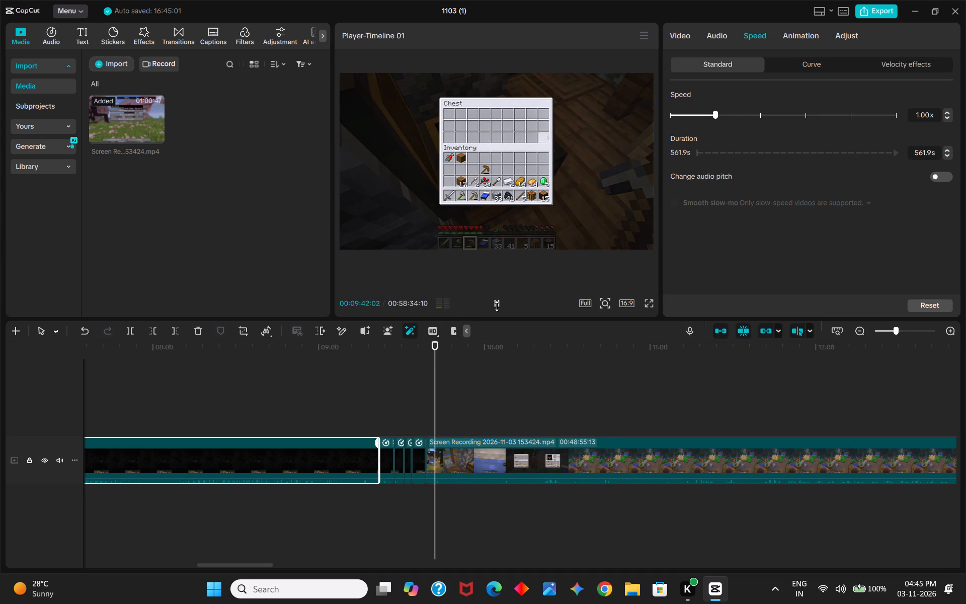
pyautogui.click(497, 306)
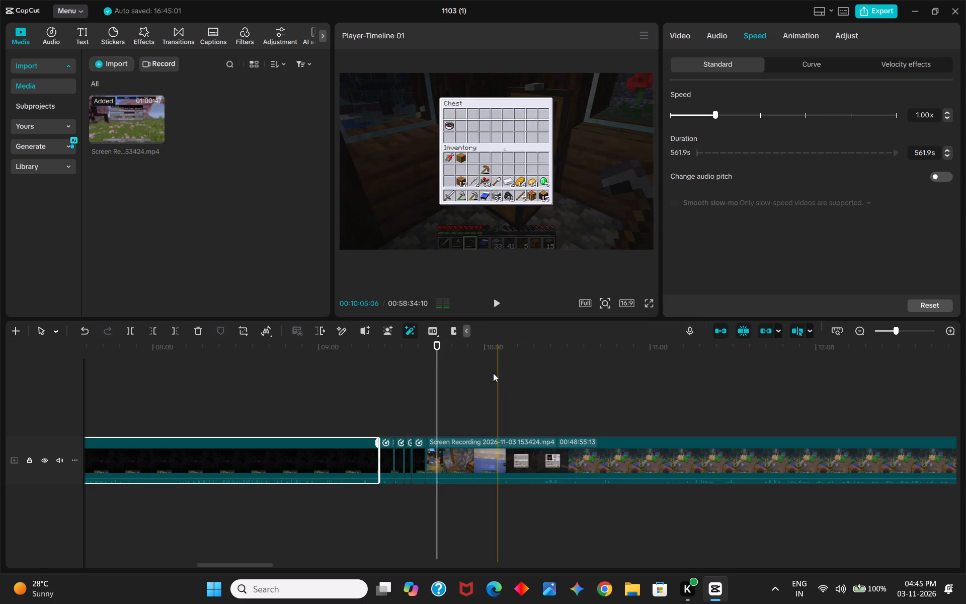
pyautogui.click(433, 389)
pyautogui.click(495, 300)
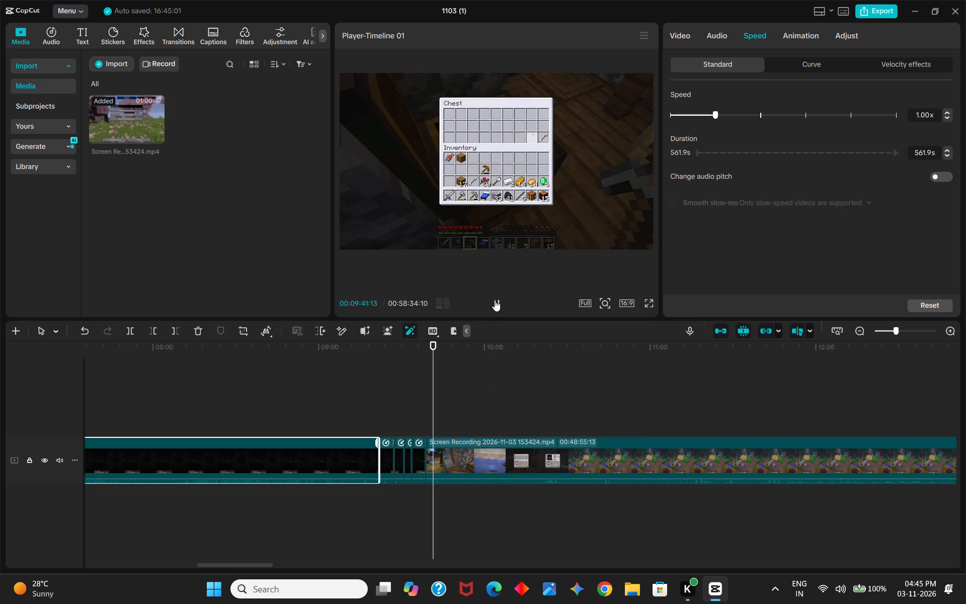
pyautogui.click(495, 300)
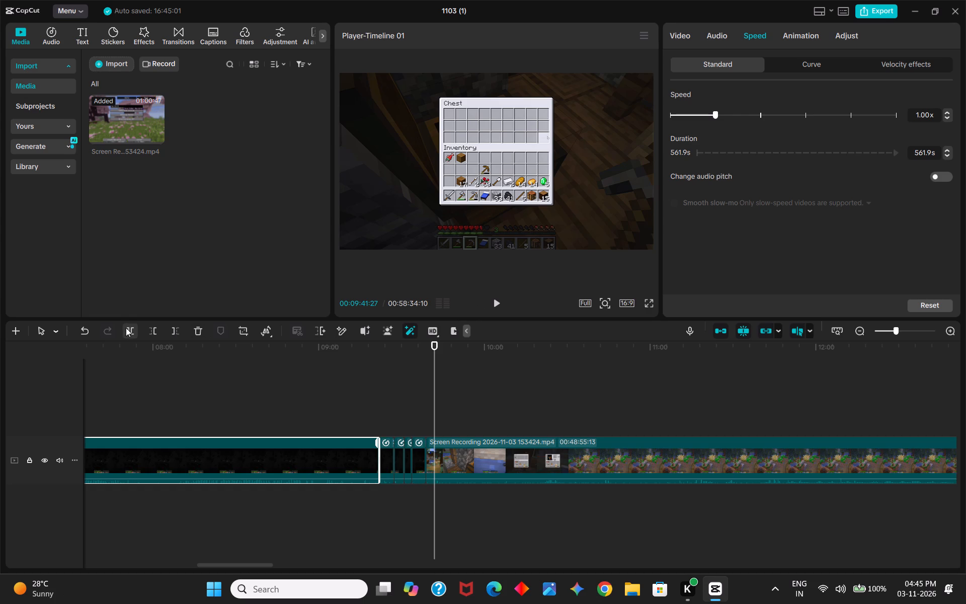
pyautogui.click(126, 328)
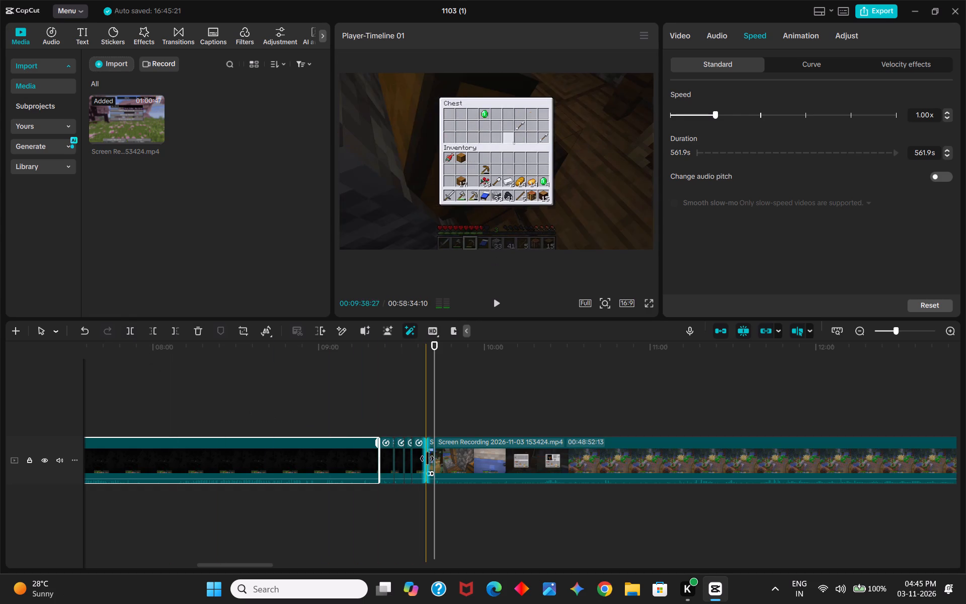
# Set the speed of the short chest-looting segment before the new split to 2.00x.
pyautogui.click(431, 458)
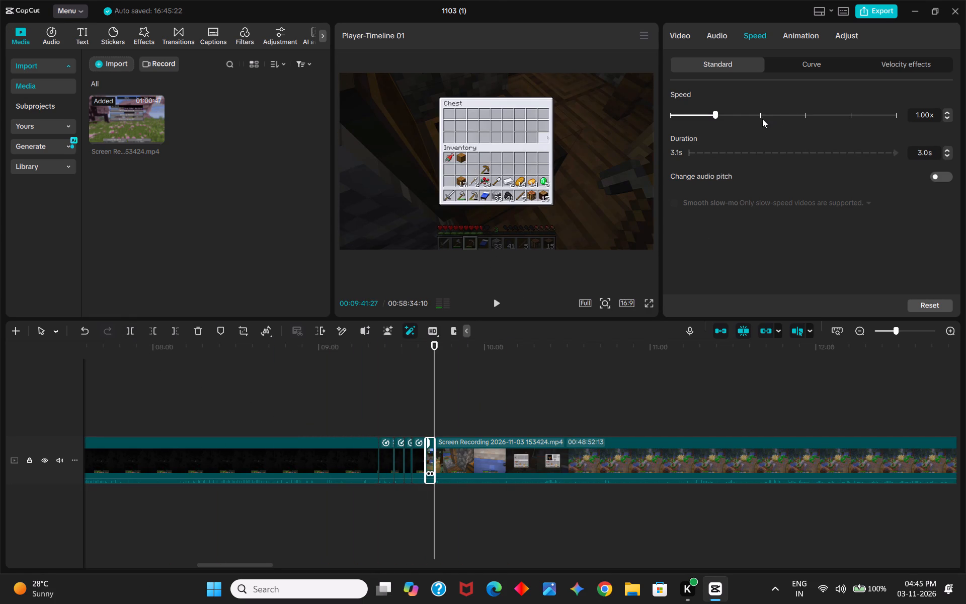
pyautogui.click(762, 116)
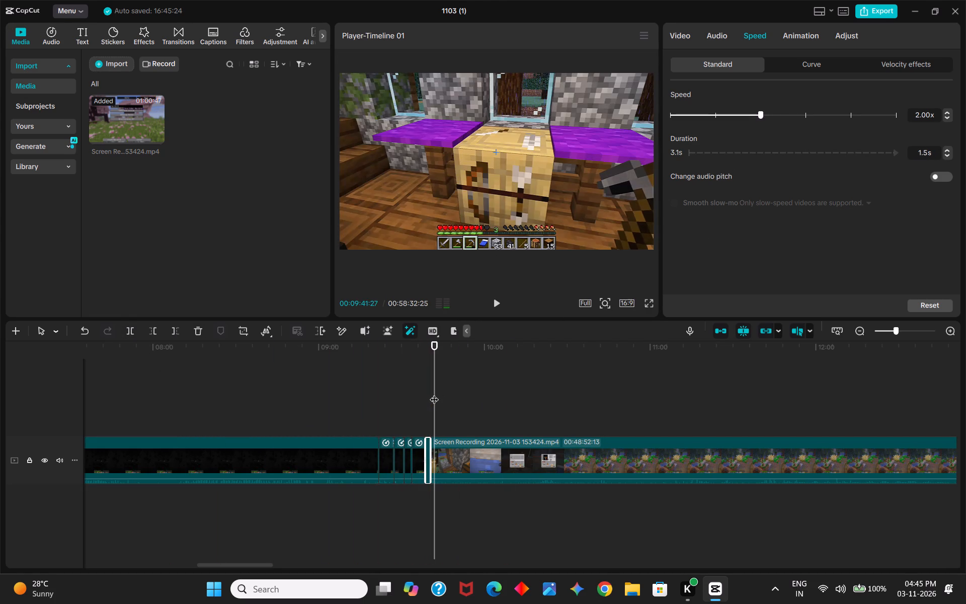
# Find the next chest worth keeping, the one with potatoes and spruce saplings, and delete the footage from the sped-up segment up to 00:11:00:21.
pyautogui.moveTo(434, 393); pyautogui.dragTo(475, 401)
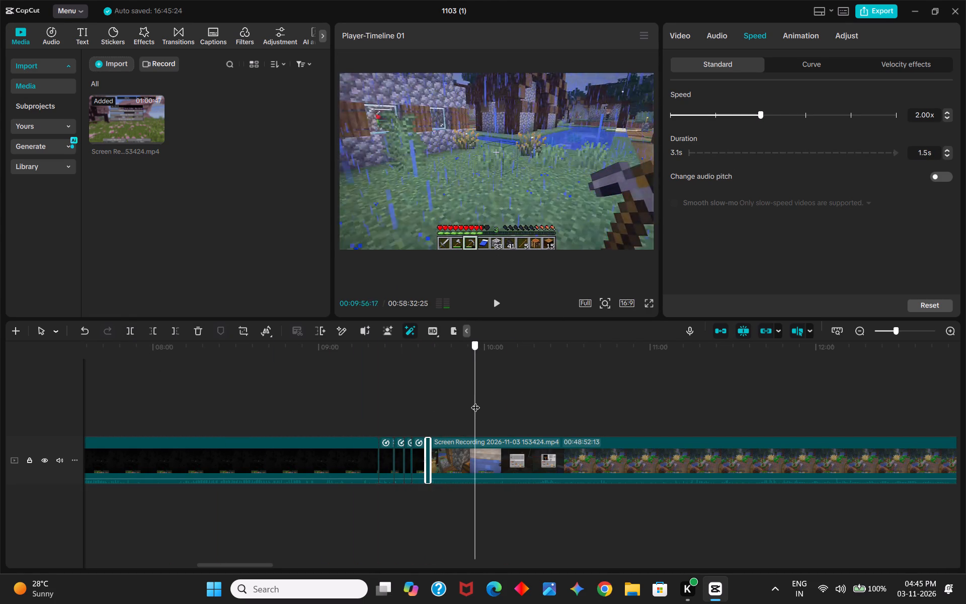
pyautogui.moveTo(475, 401); pyautogui.dragTo(497, 400)
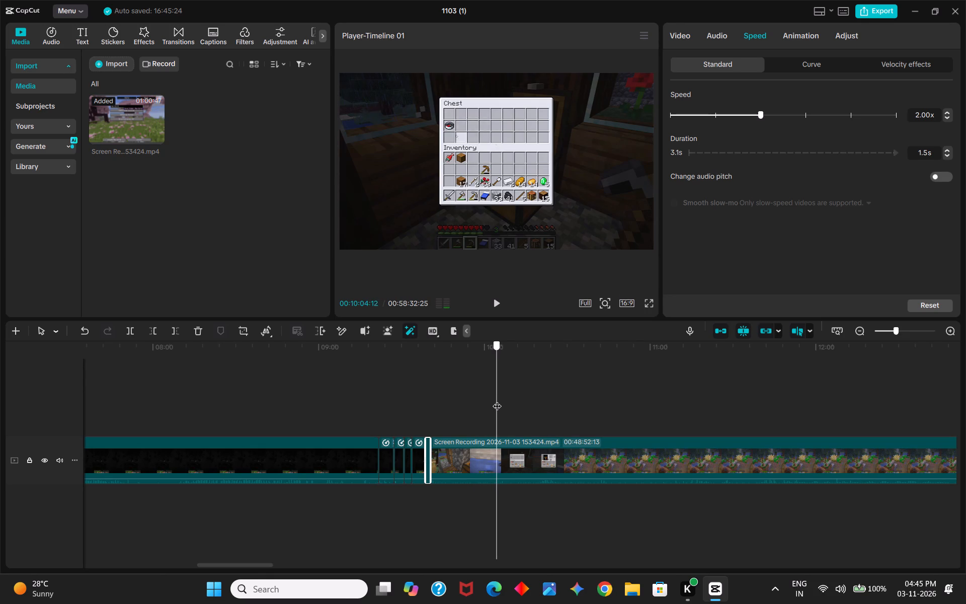
pyautogui.moveTo(497, 400); pyautogui.dragTo(511, 400)
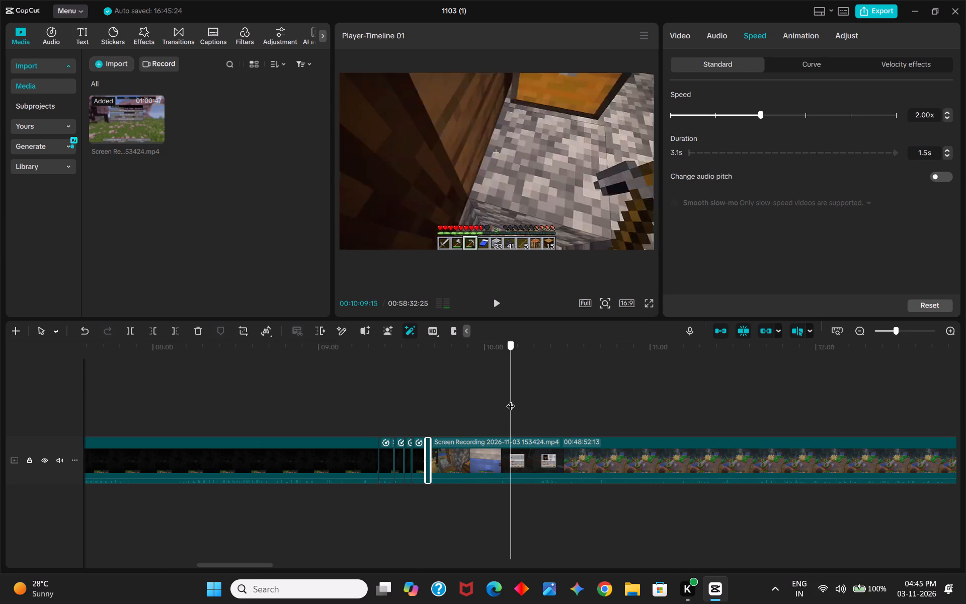
pyautogui.moveTo(511, 400); pyautogui.dragTo(535, 400)
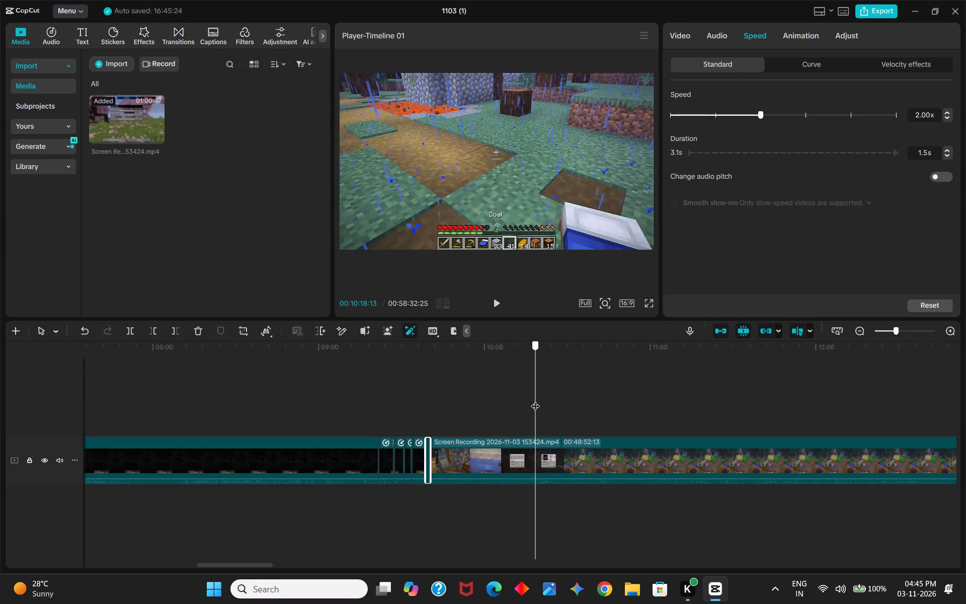
pyautogui.moveTo(535, 400); pyautogui.dragTo(556, 396)
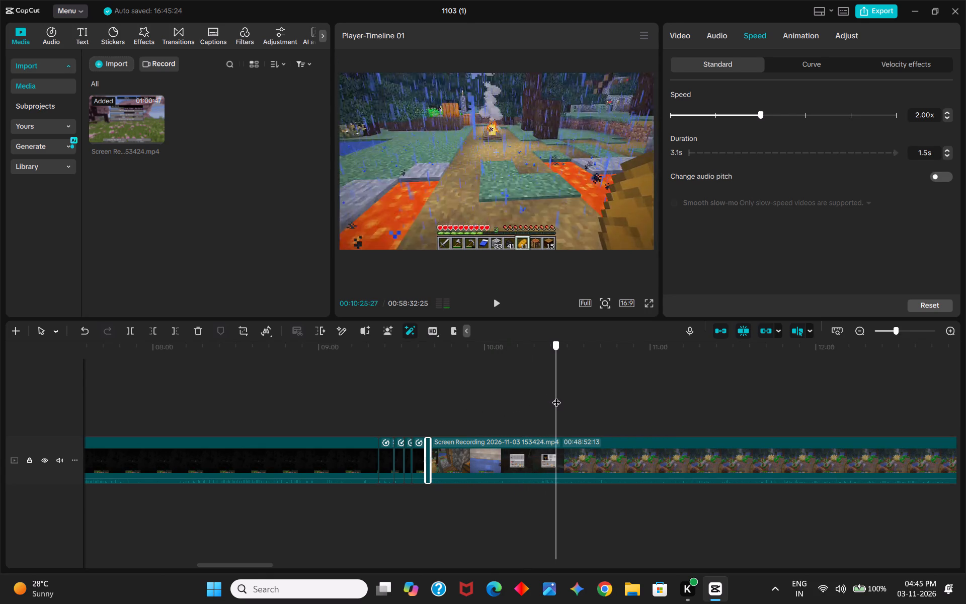
pyautogui.moveTo(556, 396); pyautogui.dragTo(573, 395)
pyautogui.click(574, 395)
pyautogui.moveTo(576, 394); pyautogui.dragTo(612, 383)
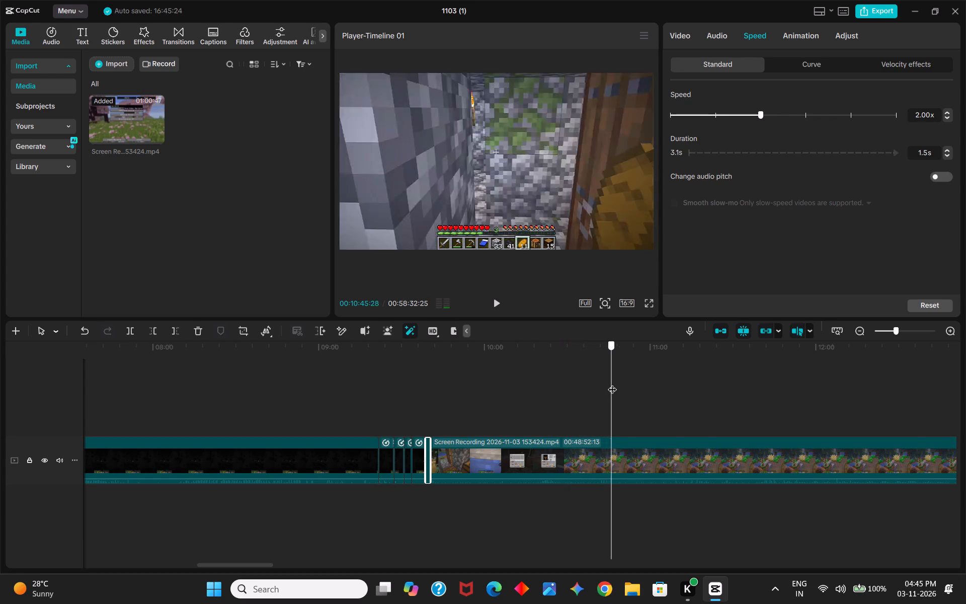
pyautogui.moveTo(612, 383); pyautogui.dragTo(658, 370)
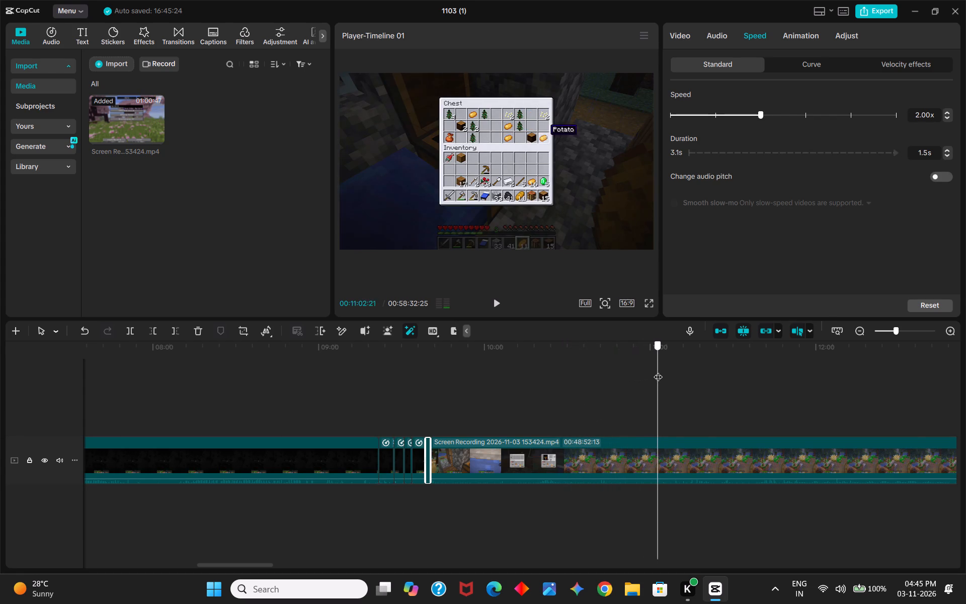
pyautogui.moveTo(658, 370); pyautogui.dragTo(648, 372)
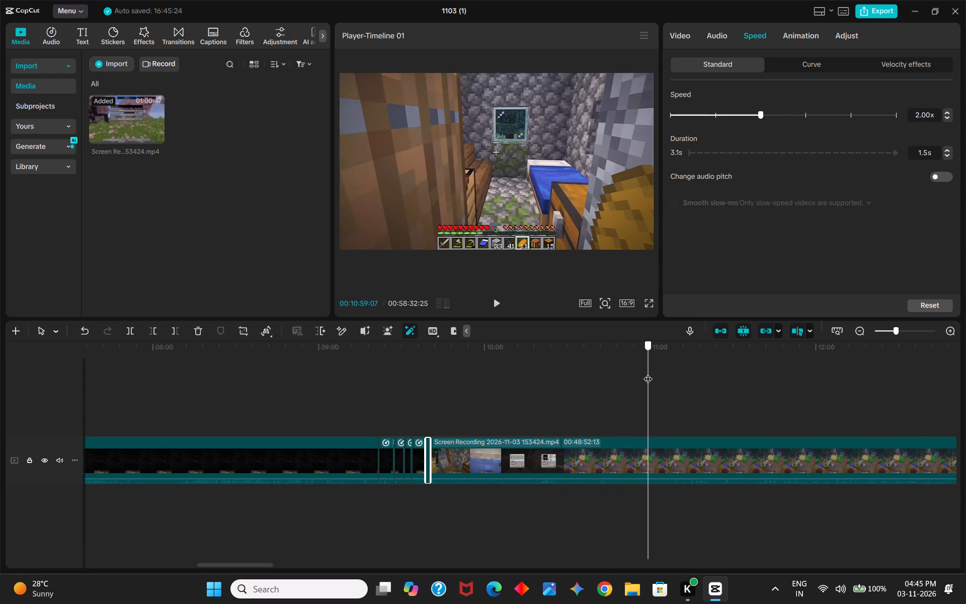
pyautogui.moveTo(648, 372); pyautogui.dragTo(652, 372)
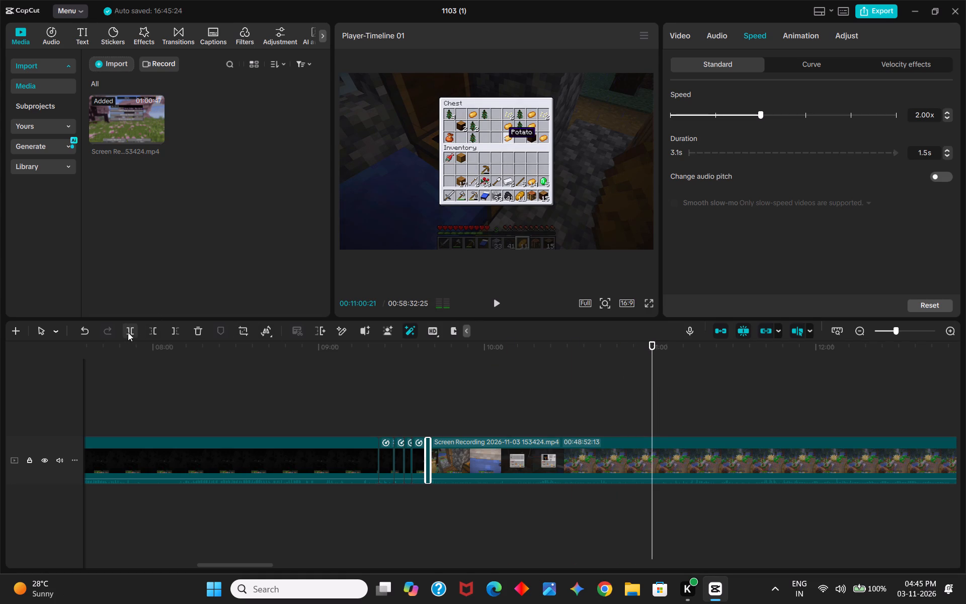
pyautogui.click(152, 331)
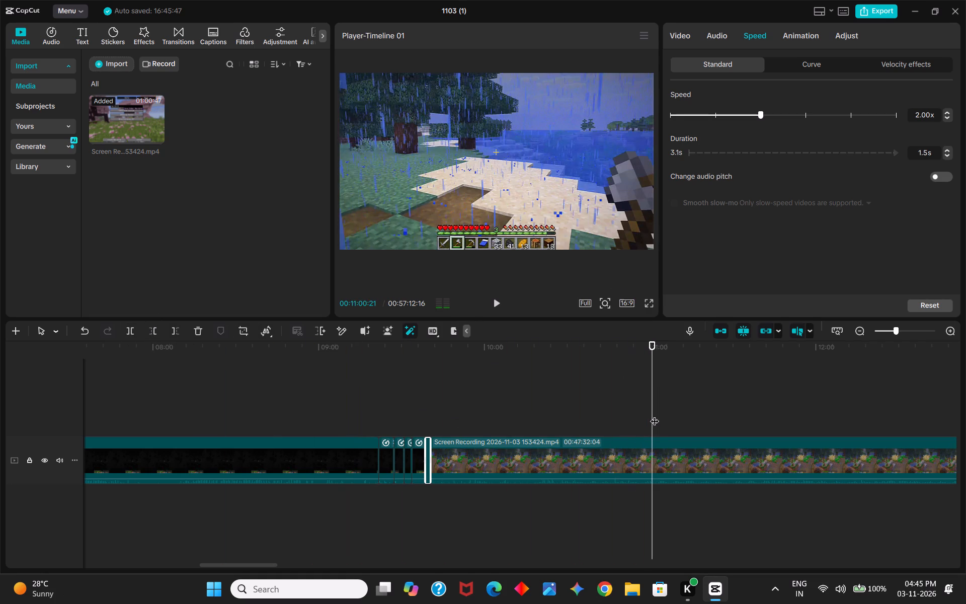
# Play the potato and spruce sapling chest from the new join and split the recording at 00:09:47:25, before the chest closes.
pyautogui.moveTo(655, 415); pyautogui.dragTo(433, 440)
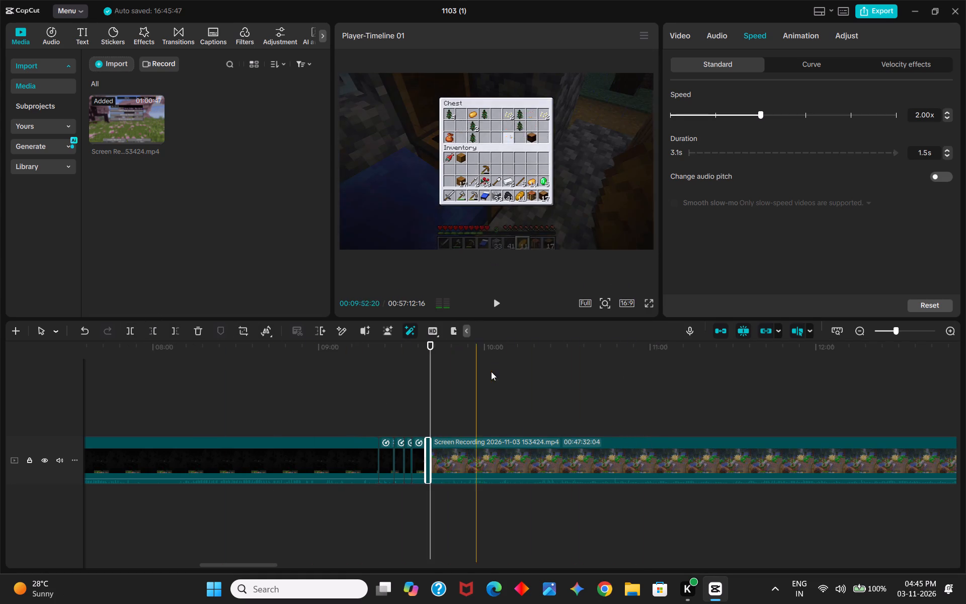
pyautogui.click(496, 307)
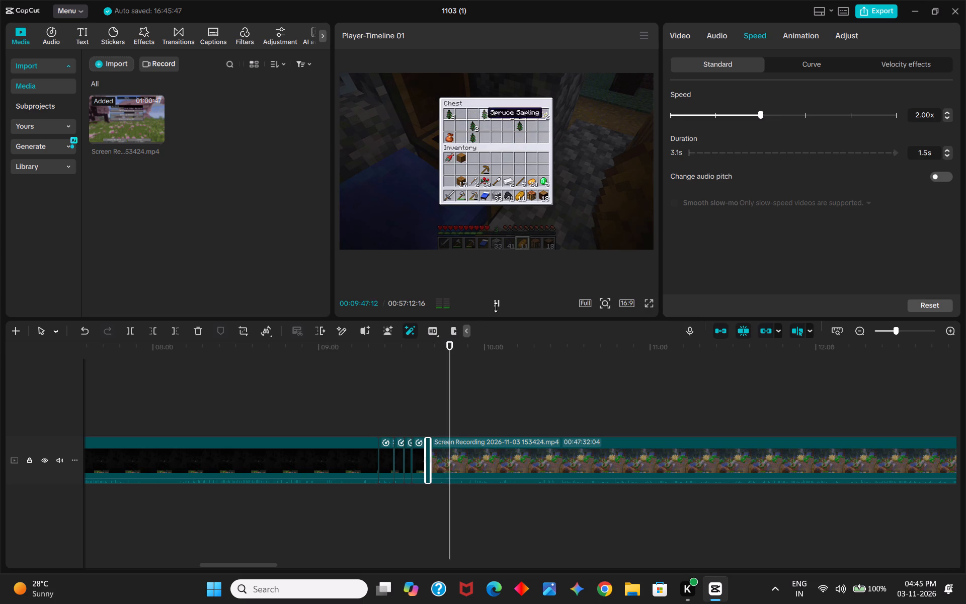
pyautogui.click(493, 306)
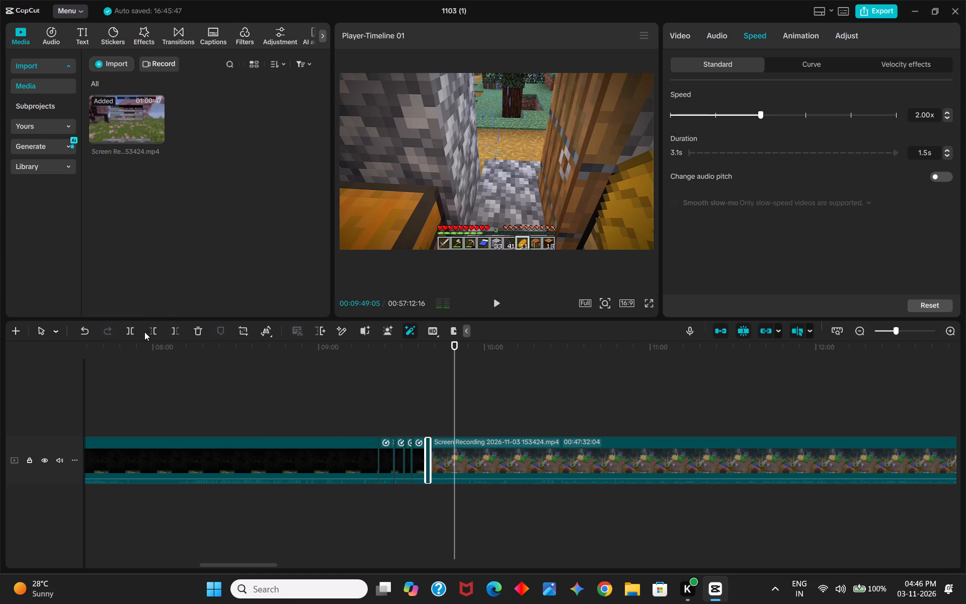
pyautogui.click(453, 397)
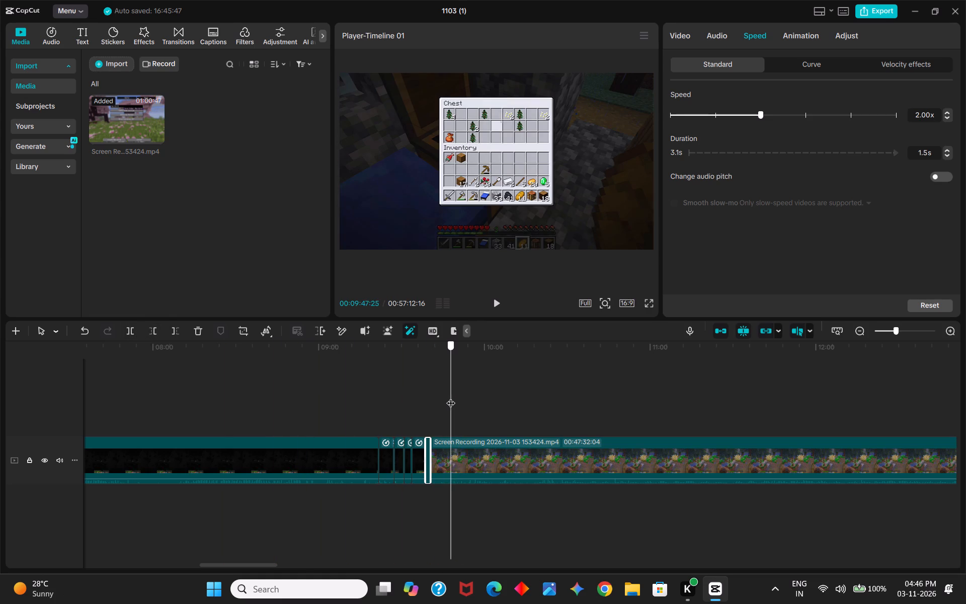
pyautogui.click(133, 331)
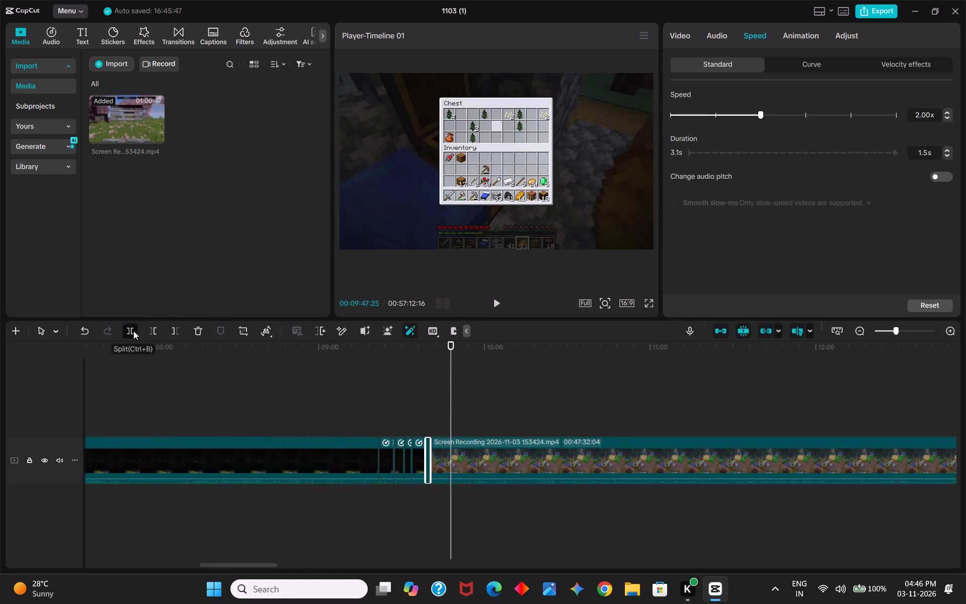
# Set the speed of the chest-looting segment before the new split to 2.00x.
pyautogui.click(440, 449)
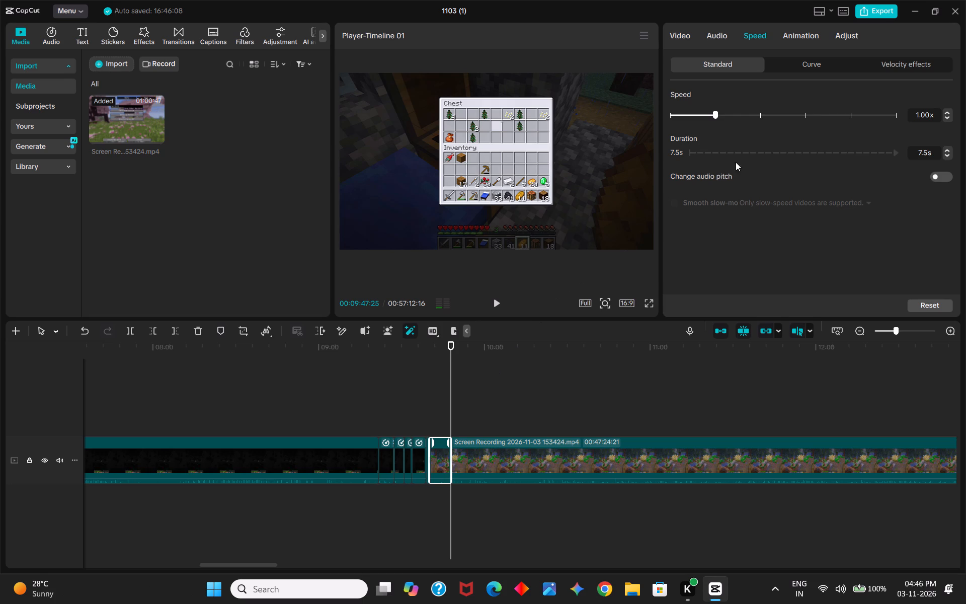
pyautogui.click(761, 114)
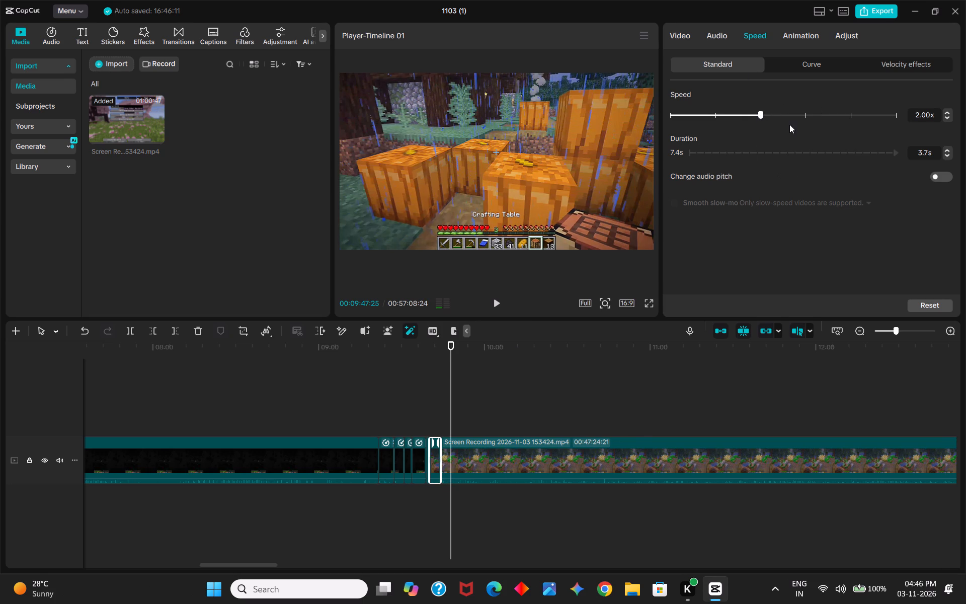
# Find the forest walk leading to the black sheep and delete the footage from the sped-up segment up to 00:10:10:13.
pyautogui.click(498, 304)
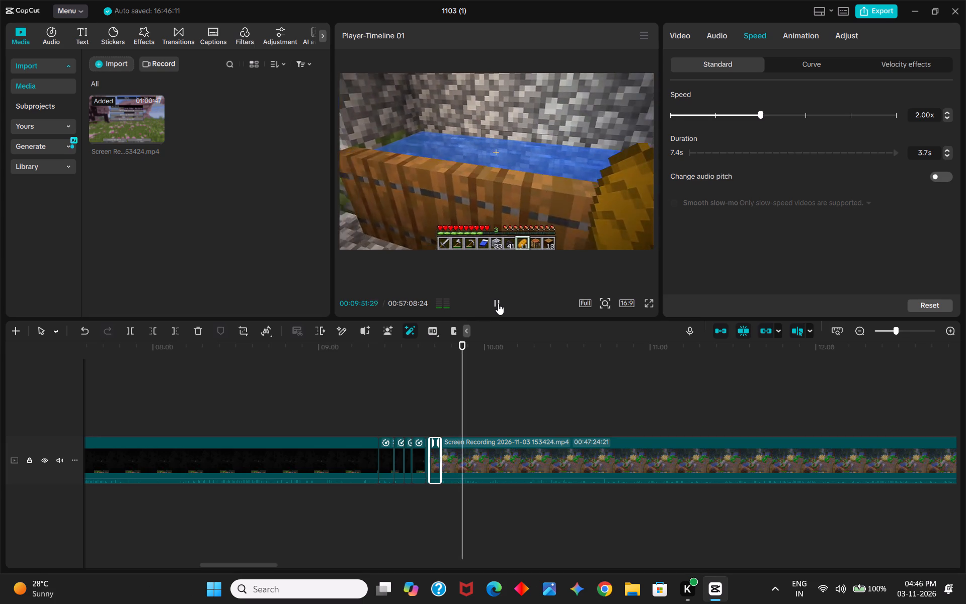
pyautogui.moveTo(463, 388); pyautogui.dragTo(485, 388)
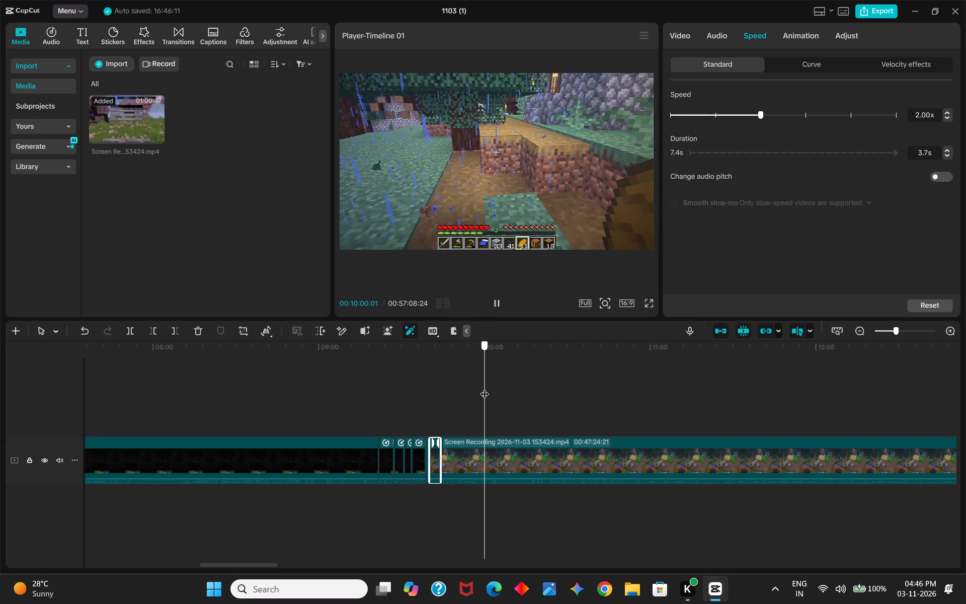
pyautogui.moveTo(485, 388); pyautogui.dragTo(516, 384)
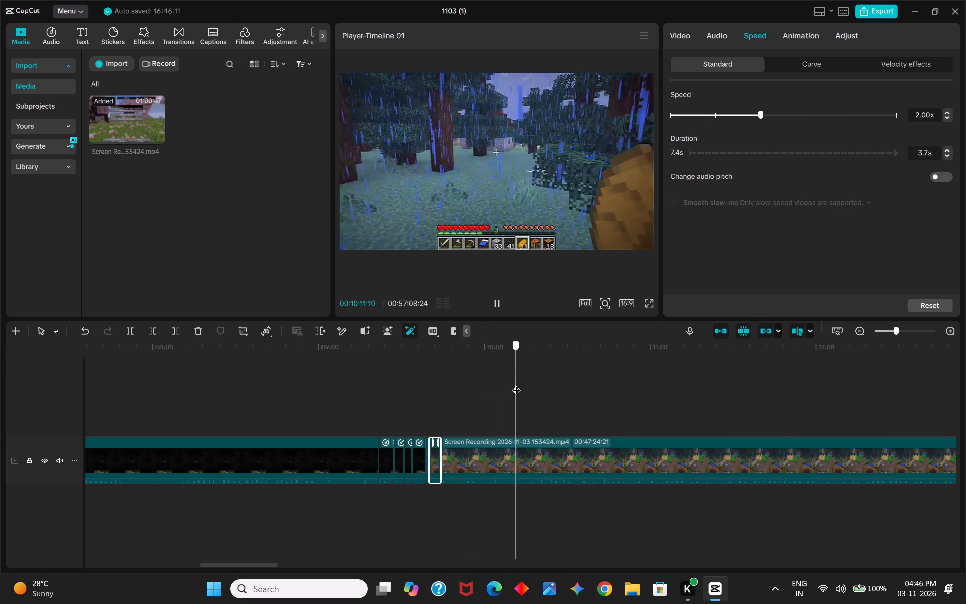
pyautogui.moveTo(516, 384); pyautogui.dragTo(540, 378)
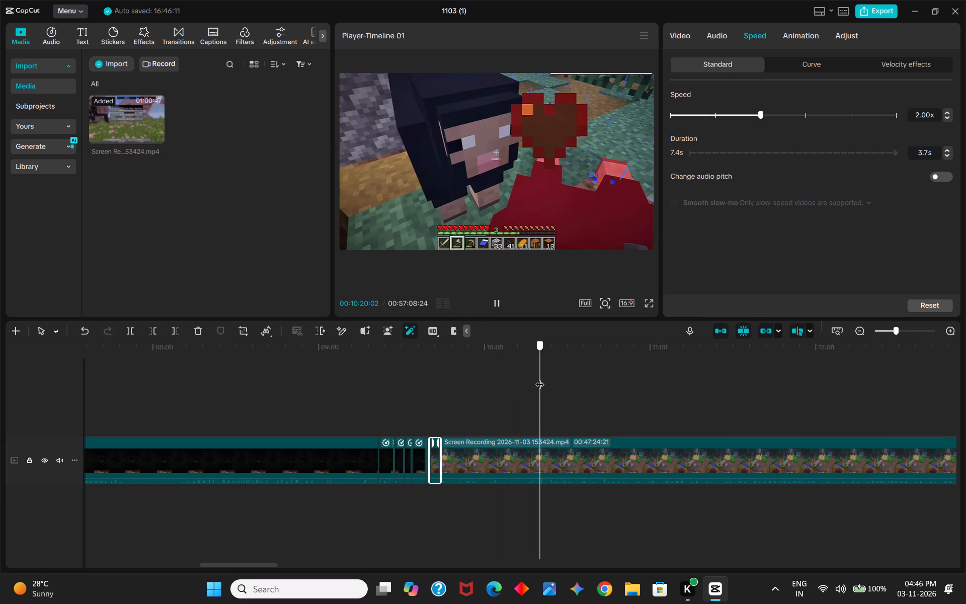
pyautogui.moveTo(540, 378); pyautogui.dragTo(529, 380)
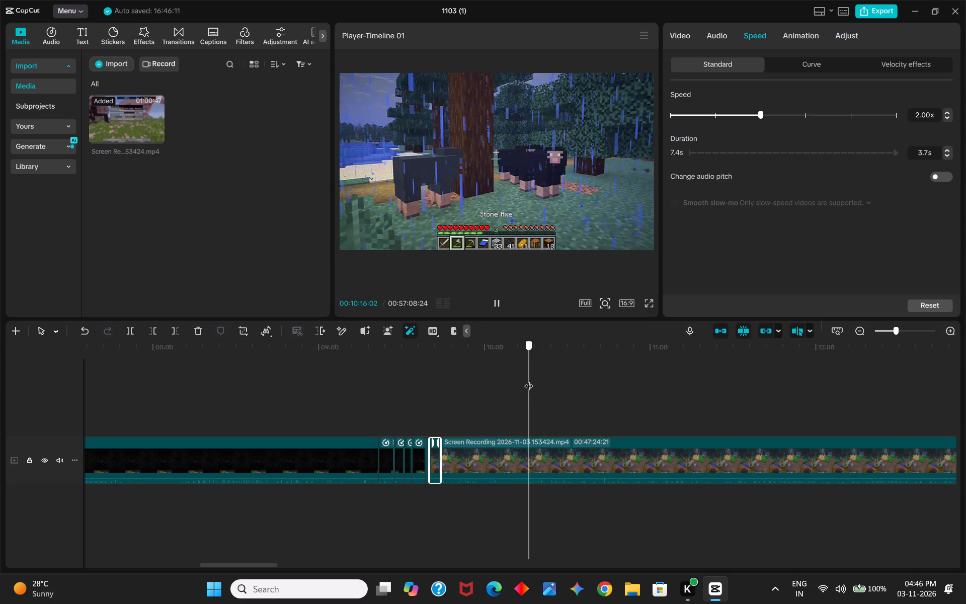
pyautogui.moveTo(529, 380); pyautogui.dragTo(526, 380)
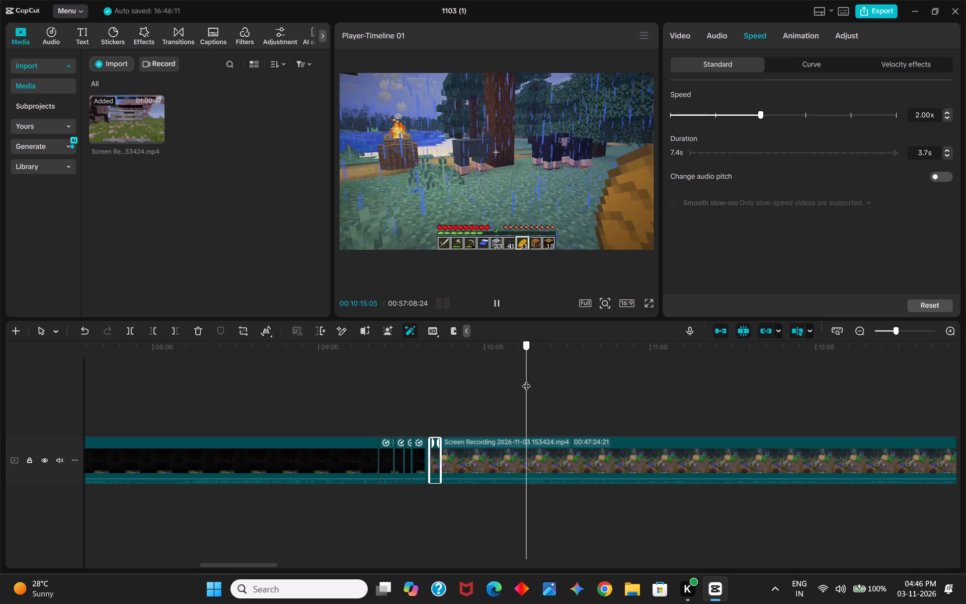
pyautogui.moveTo(526, 380); pyautogui.dragTo(528, 380)
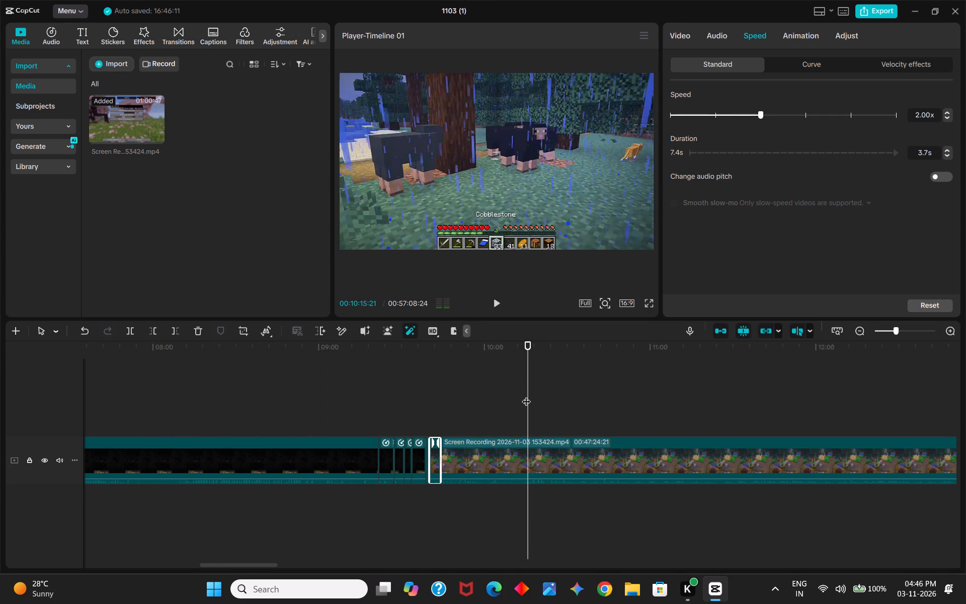
pyautogui.moveTo(526, 395); pyautogui.dragTo(494, 400)
pyautogui.click(498, 306)
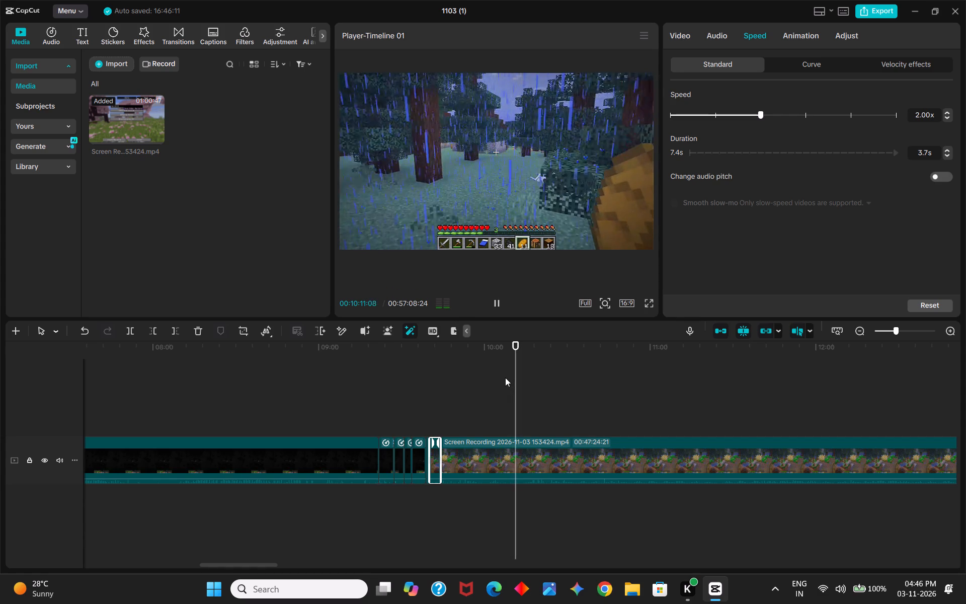
pyautogui.click(498, 307)
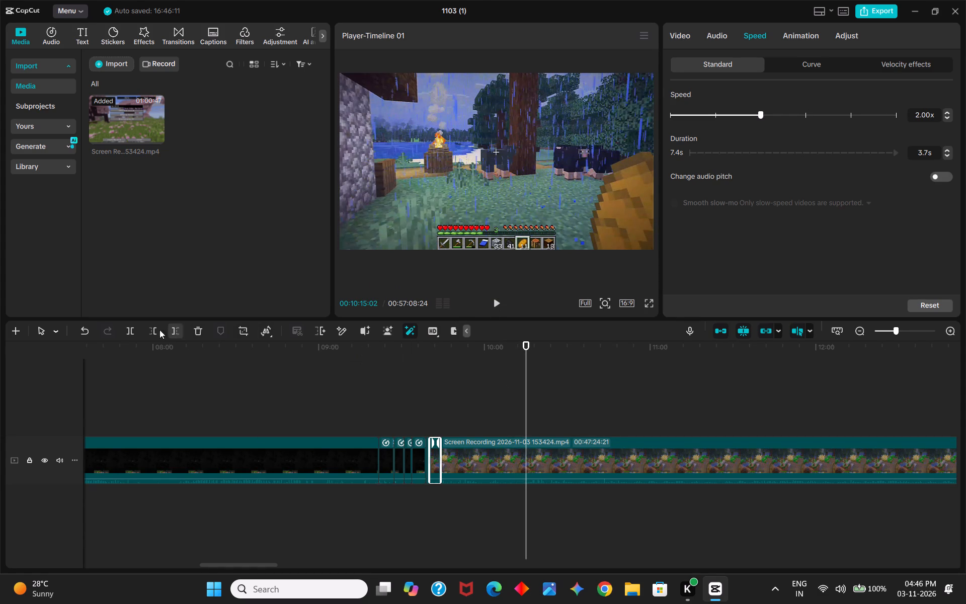
pyautogui.click(513, 406)
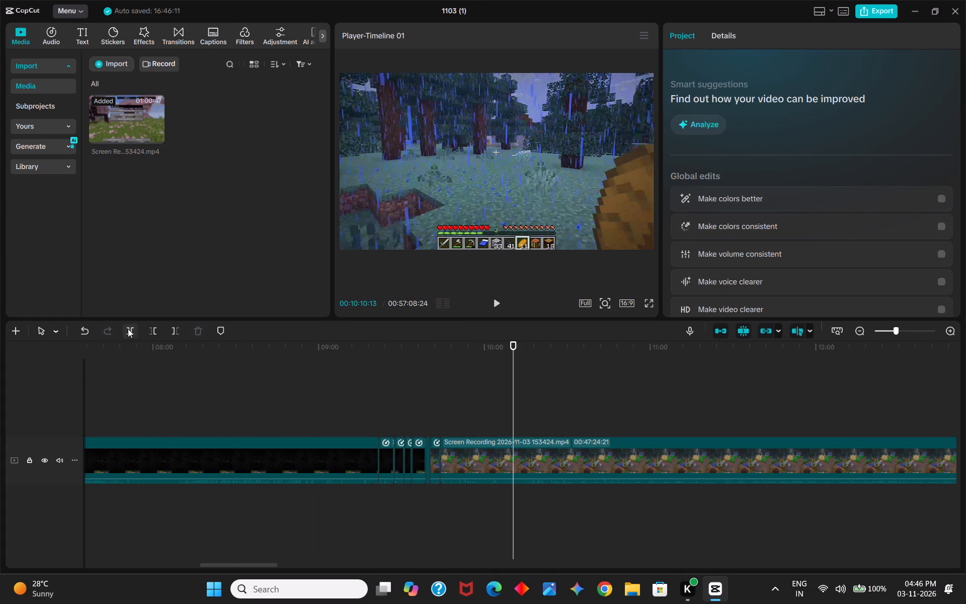
pyautogui.click(128, 329)
pyautogui.click(463, 454)
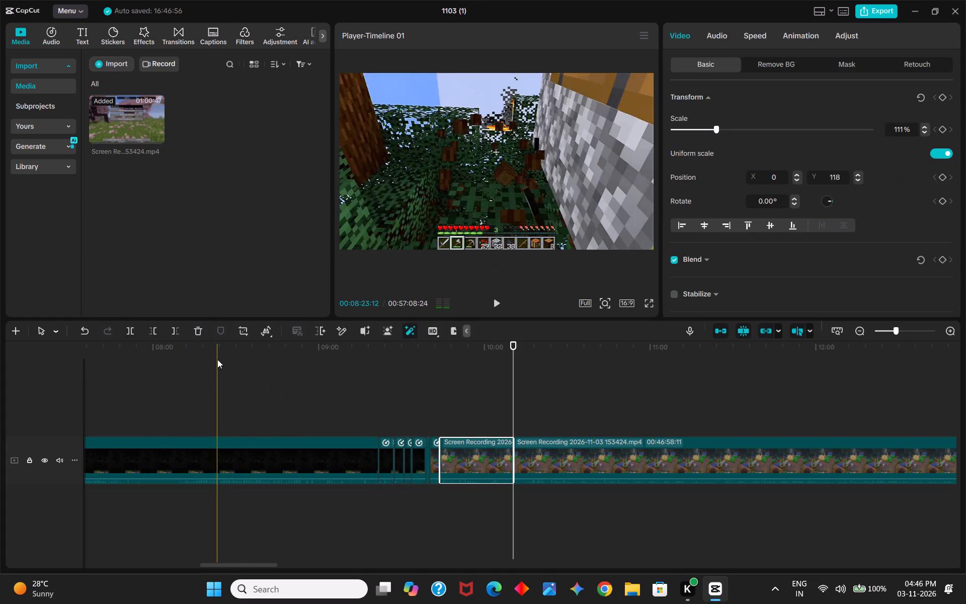
pyautogui.click(202, 330)
# Review the footage from the new join through the sheep scene and split the recording at 00:09:59:26, at the campfire.
pyautogui.moveTo(512, 395); pyautogui.dragTo(453, 407)
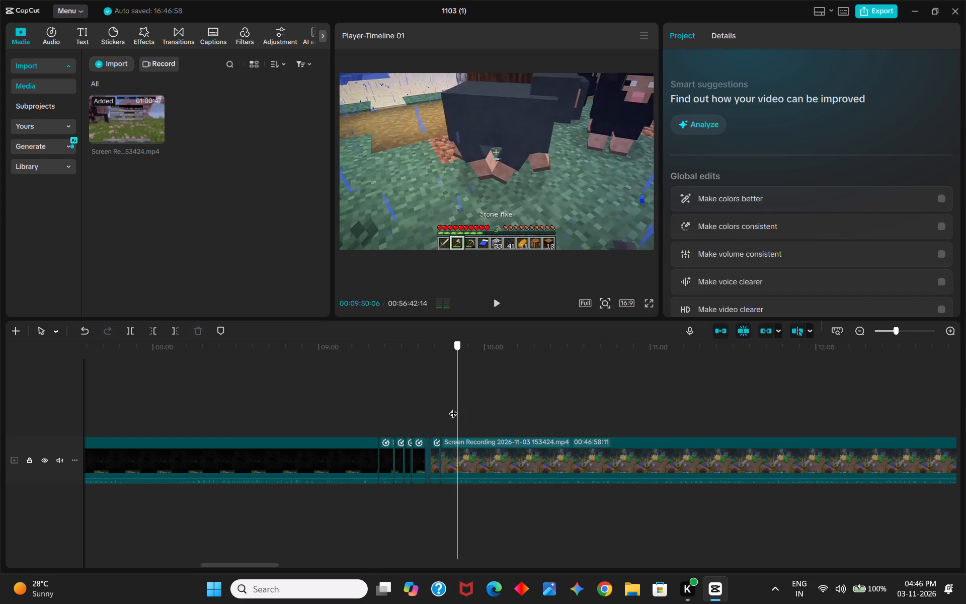
pyautogui.moveTo(453, 407); pyautogui.dragTo(442, 409)
pyautogui.click(497, 304)
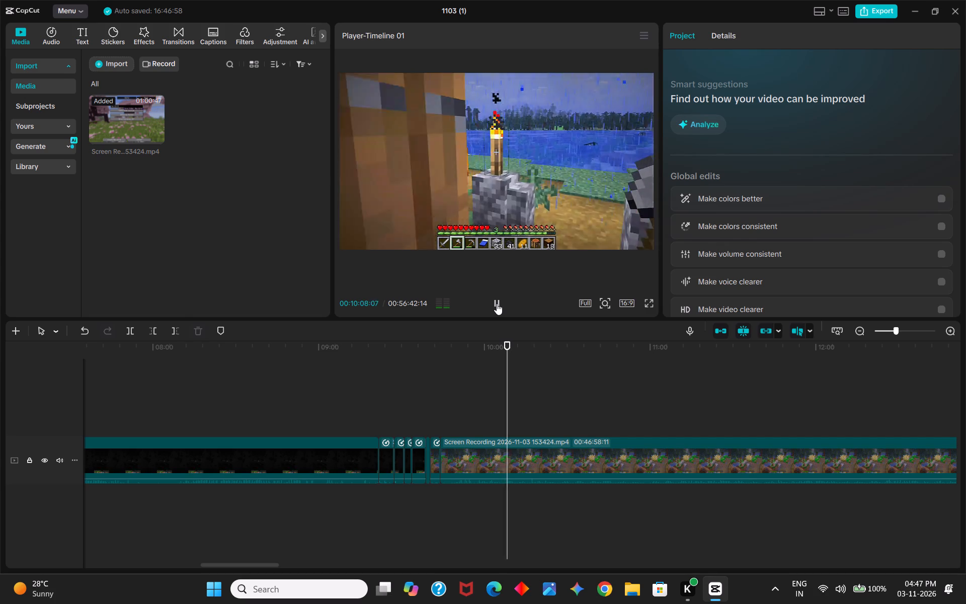
pyautogui.click(497, 304)
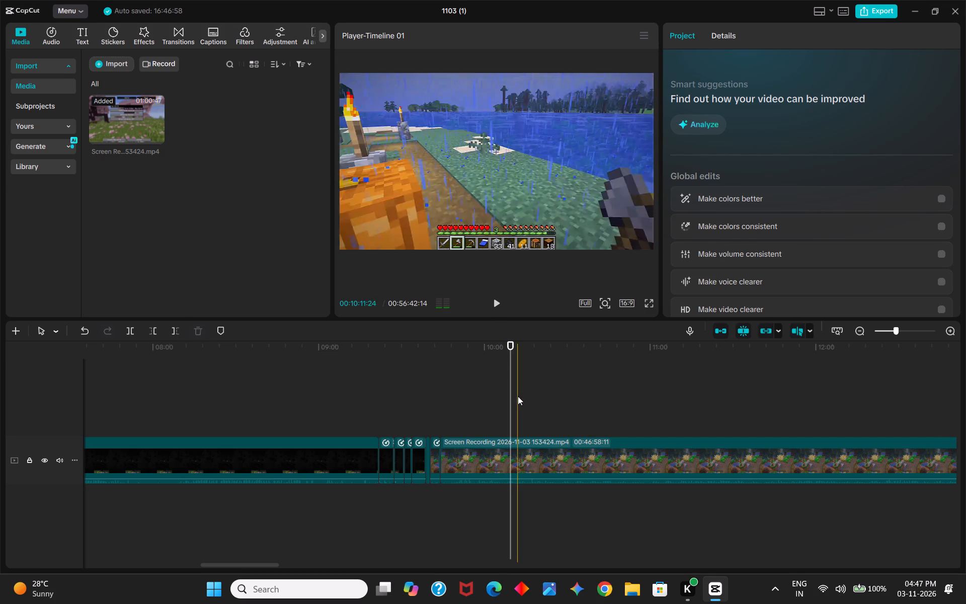
pyautogui.moveTo(510, 395); pyautogui.dragTo(500, 395)
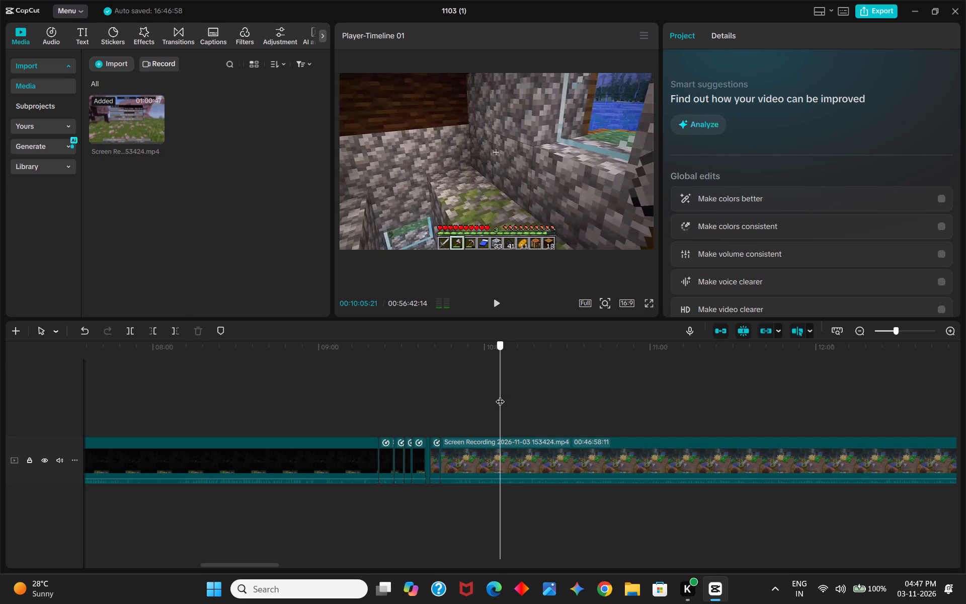
pyautogui.moveTo(500, 395); pyautogui.dragTo(488, 395)
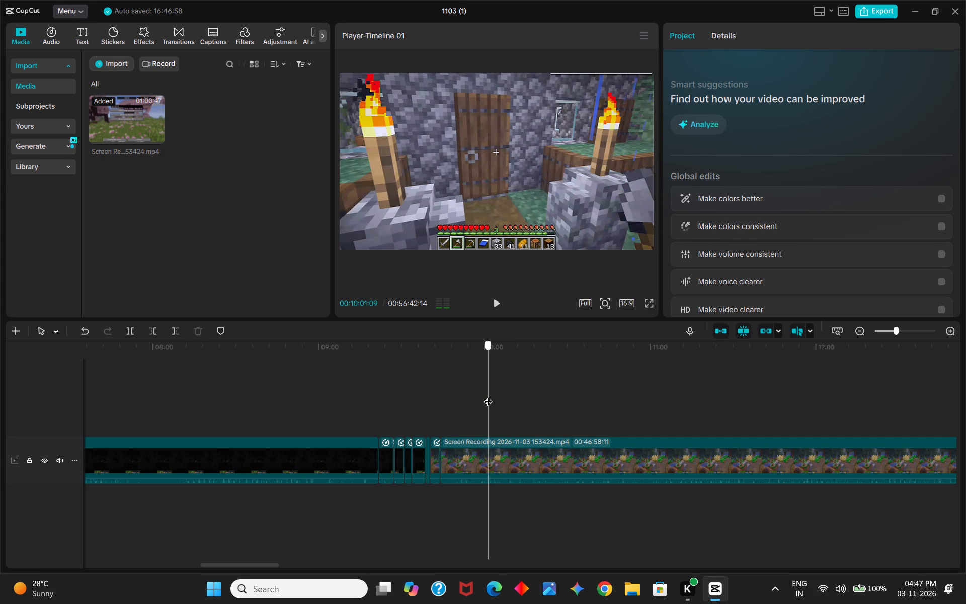
pyautogui.moveTo(488, 395); pyautogui.dragTo(483, 395)
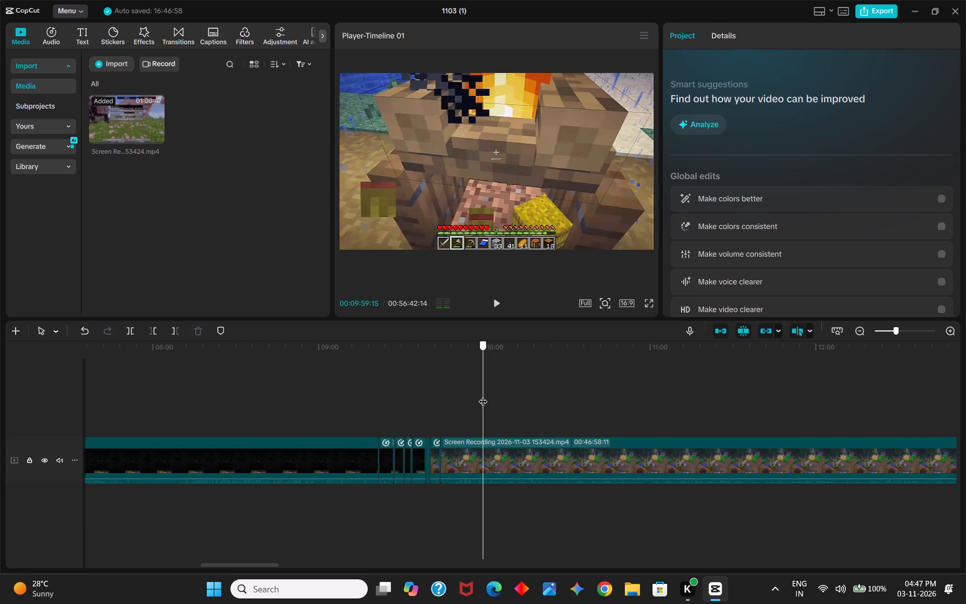
pyautogui.moveTo(483, 395); pyautogui.dragTo(484, 395)
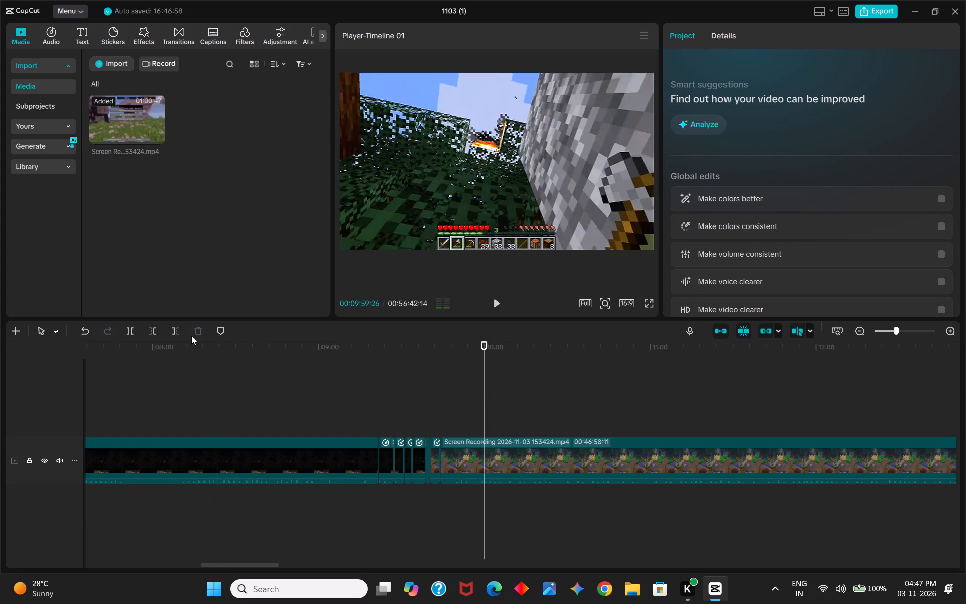
pyautogui.click(130, 330)
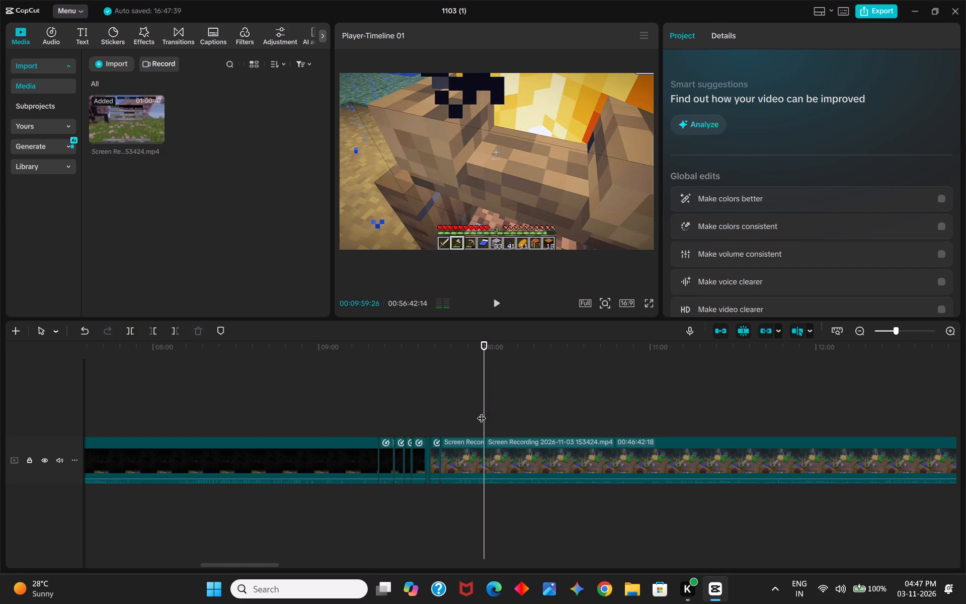
# Find the next opened chest, inside the wooden house, and delete the footage from the campfire split up to 00:10:19:10.
pyautogui.moveTo(484, 411); pyautogui.dragTo(515, 408)
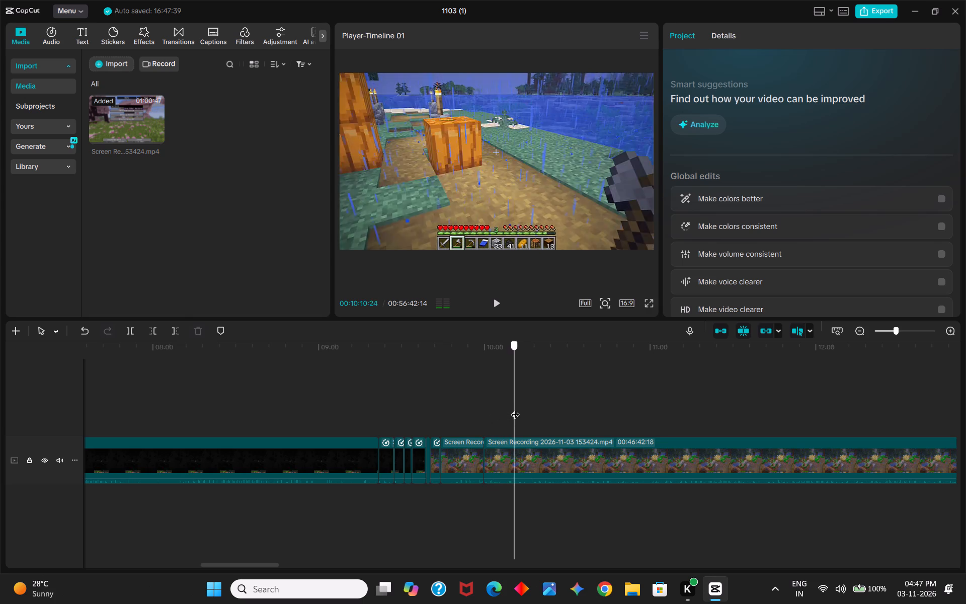
pyautogui.moveTo(515, 408); pyautogui.dragTo(533, 403)
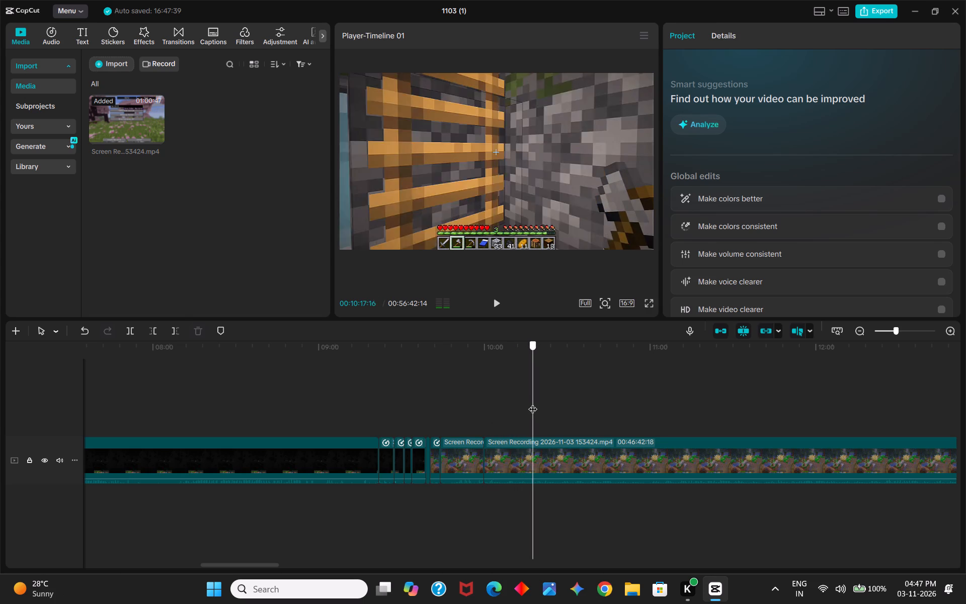
pyautogui.moveTo(533, 403); pyautogui.dragTo(527, 400)
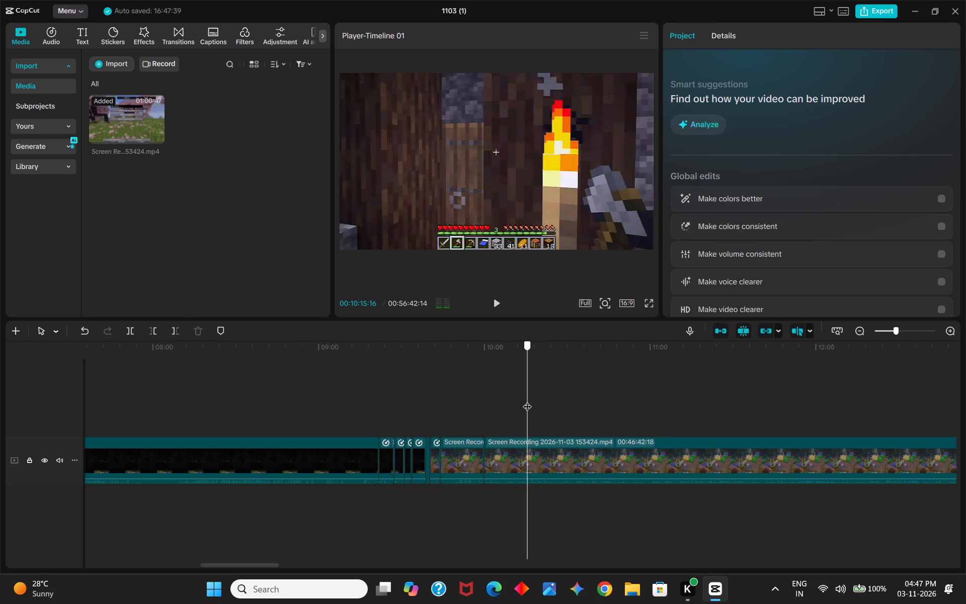
pyautogui.moveTo(527, 400); pyautogui.dragTo(526, 400)
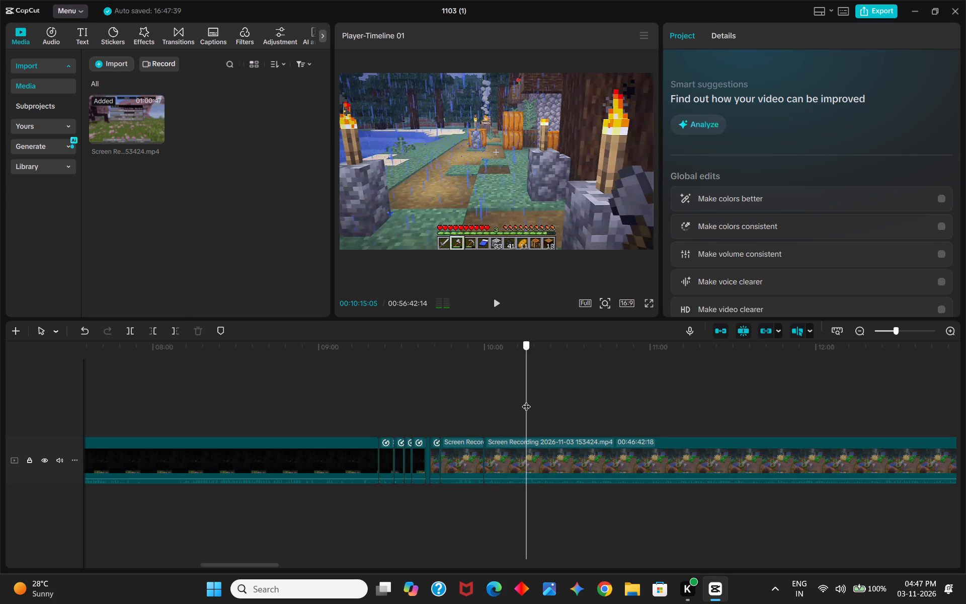
pyautogui.moveTo(526, 400); pyautogui.dragTo(532, 397)
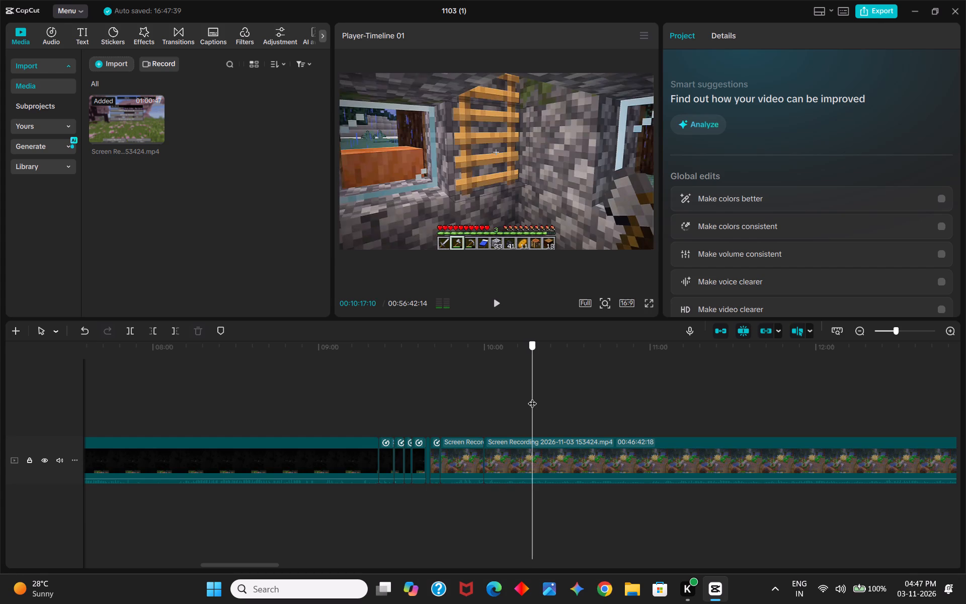
pyautogui.moveTo(532, 397); pyautogui.dragTo(535, 397)
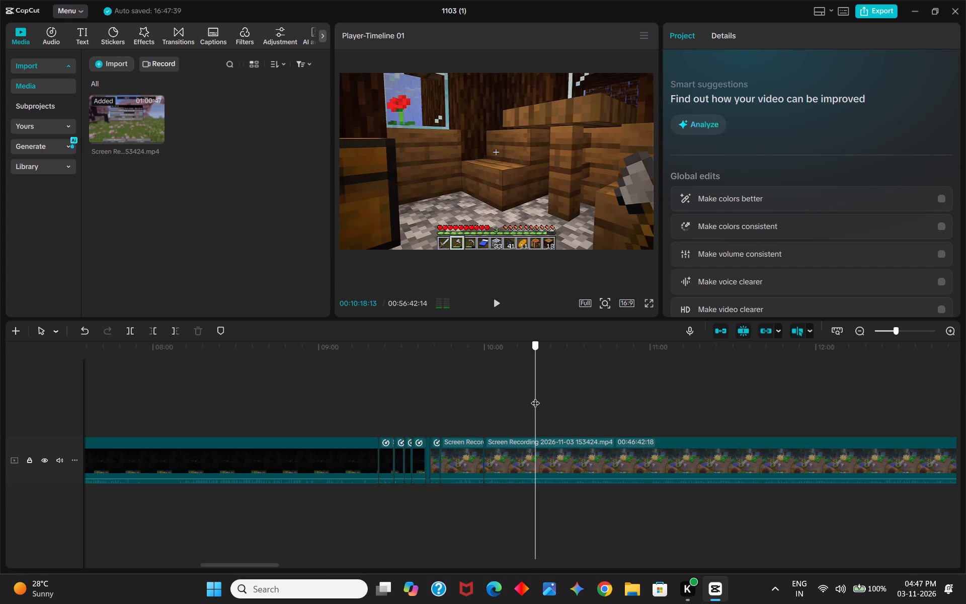
pyautogui.moveTo(535, 397); pyautogui.dragTo(537, 396)
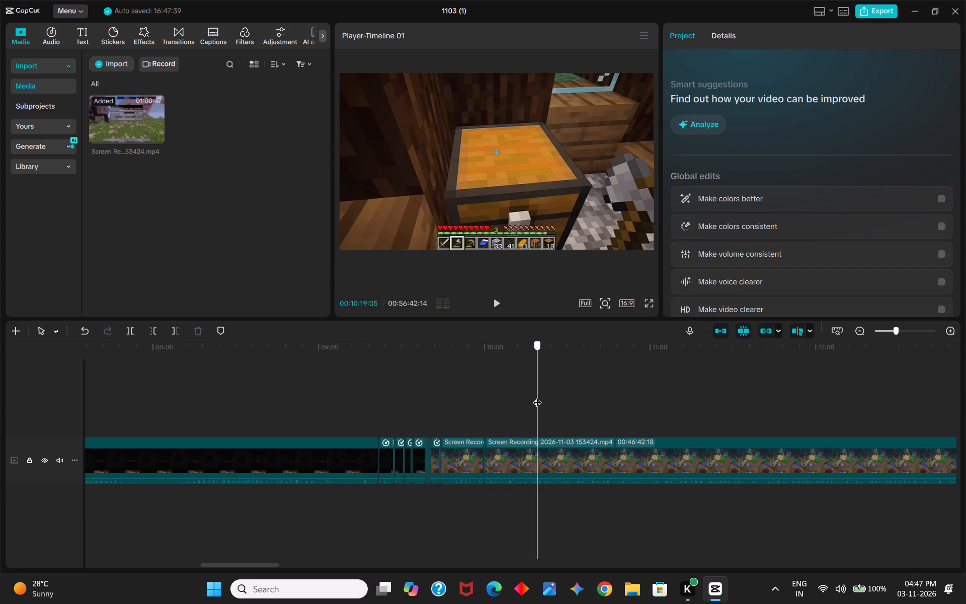
pyautogui.moveTo(537, 396); pyautogui.dragTo(538, 396)
pyautogui.click(538, 396)
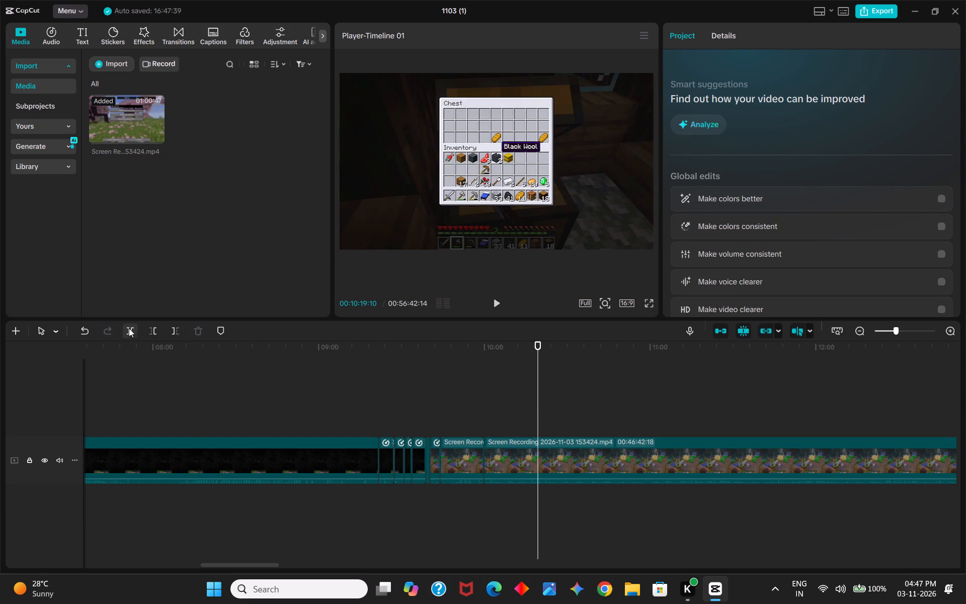
pyautogui.click(149, 333)
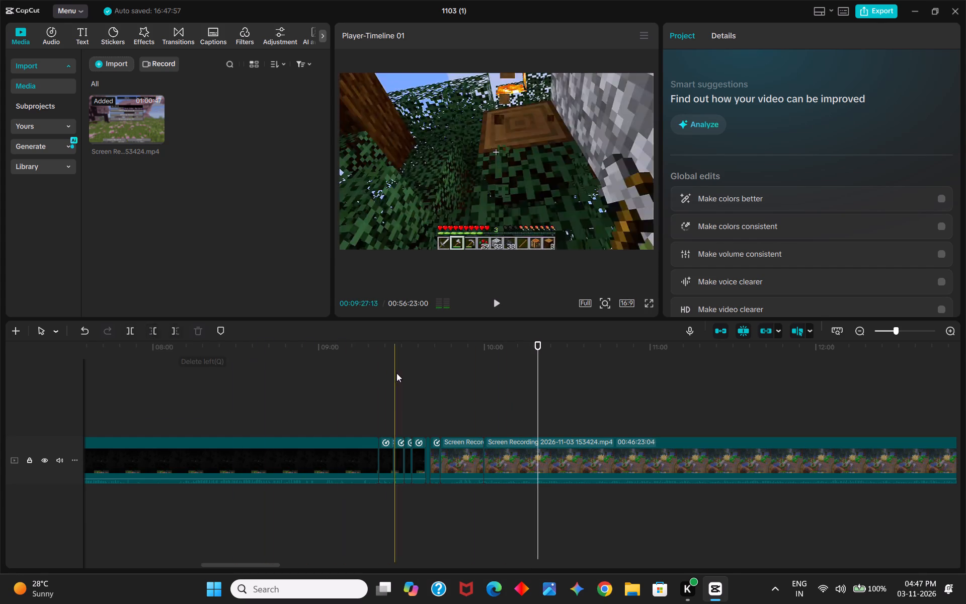
# Review the chest looting in the wooden house and split the recording at 00:10:02:01, where the chest closes.
pyautogui.moveTo(536, 386); pyautogui.dragTo(482, 402)
pyautogui.click(498, 306)
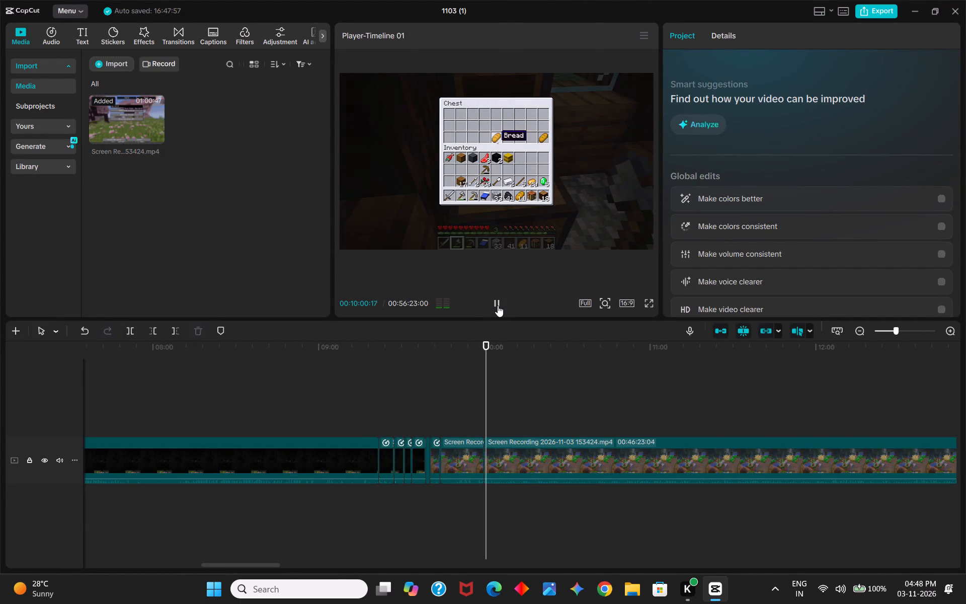
pyautogui.click(497, 306)
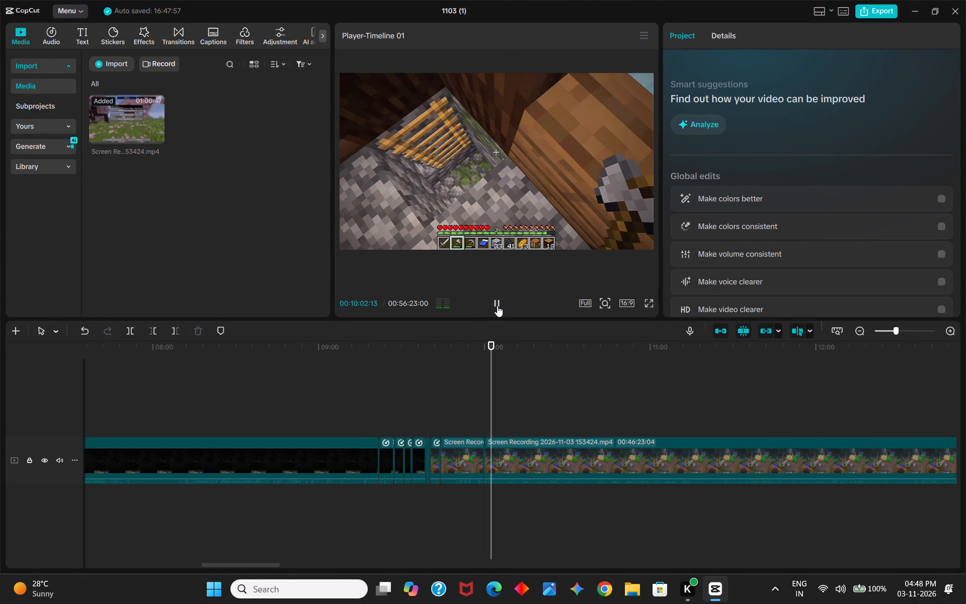
pyautogui.click(491, 406)
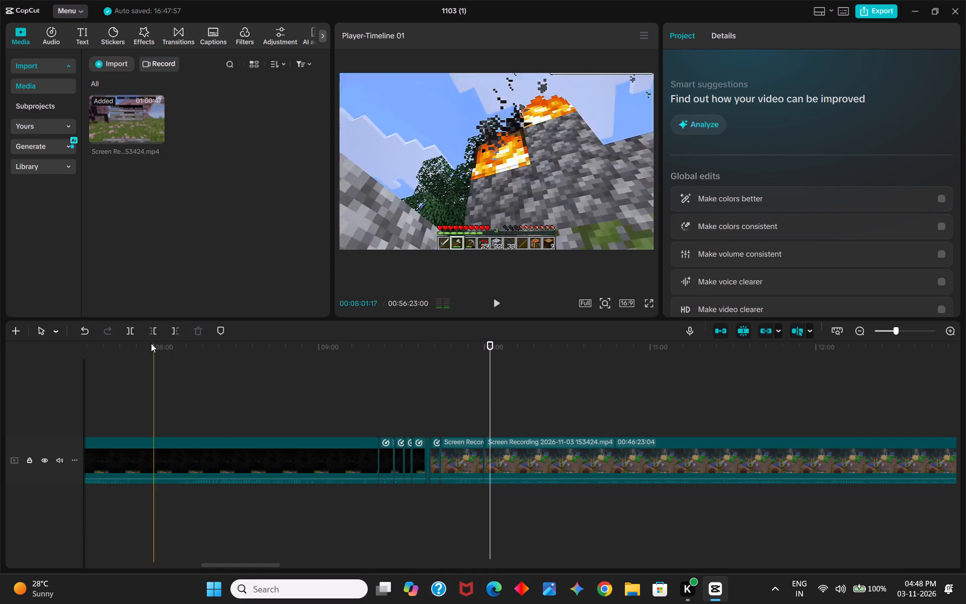
pyautogui.click(125, 330)
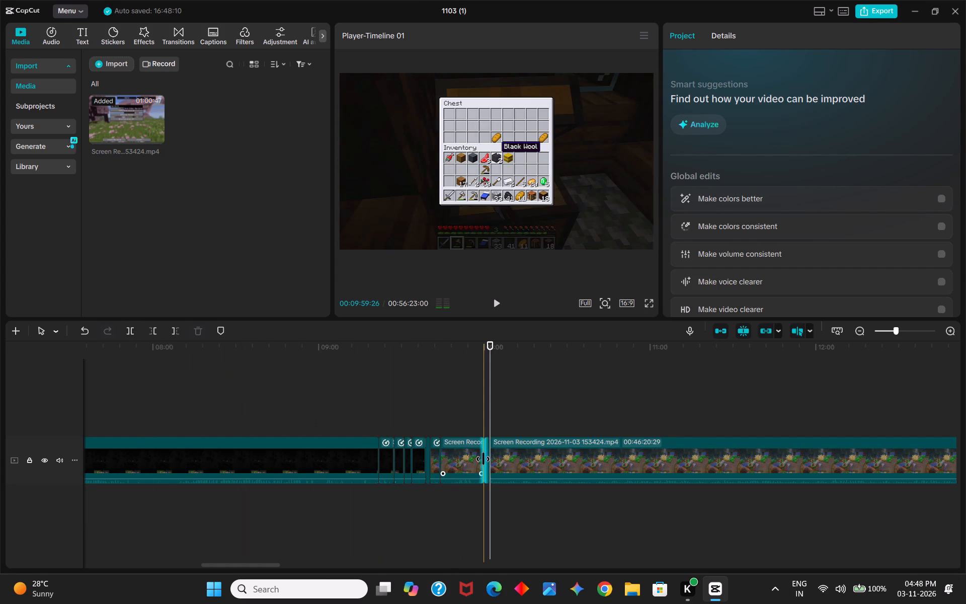
# Move the short wooden-house chest segment ahead of the sped-up looting segment that precedes the black sheep scene.
pyautogui.moveTo(485, 458); pyautogui.dragTo(441, 451)
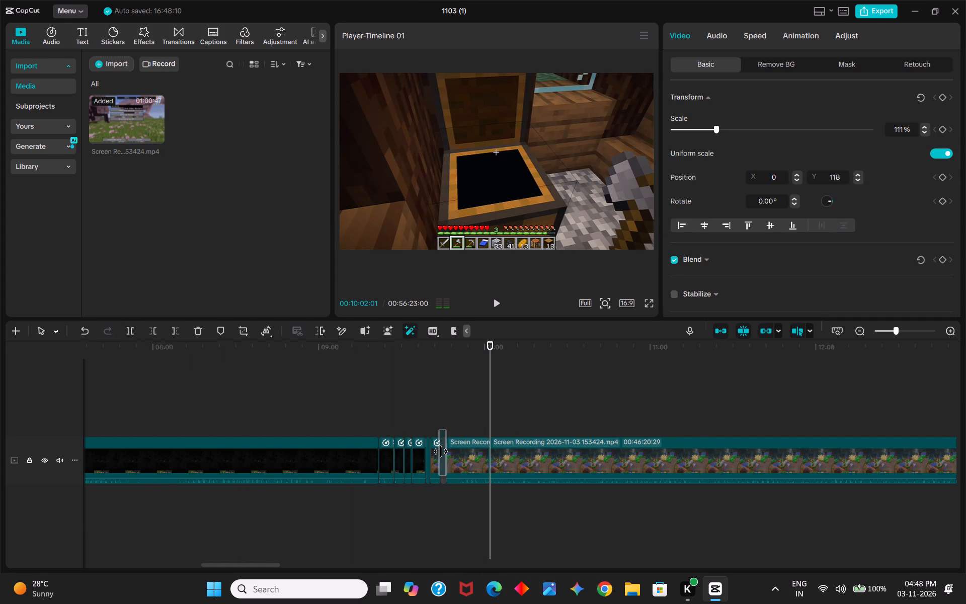
pyautogui.moveTo(441, 451); pyautogui.dragTo(436, 460)
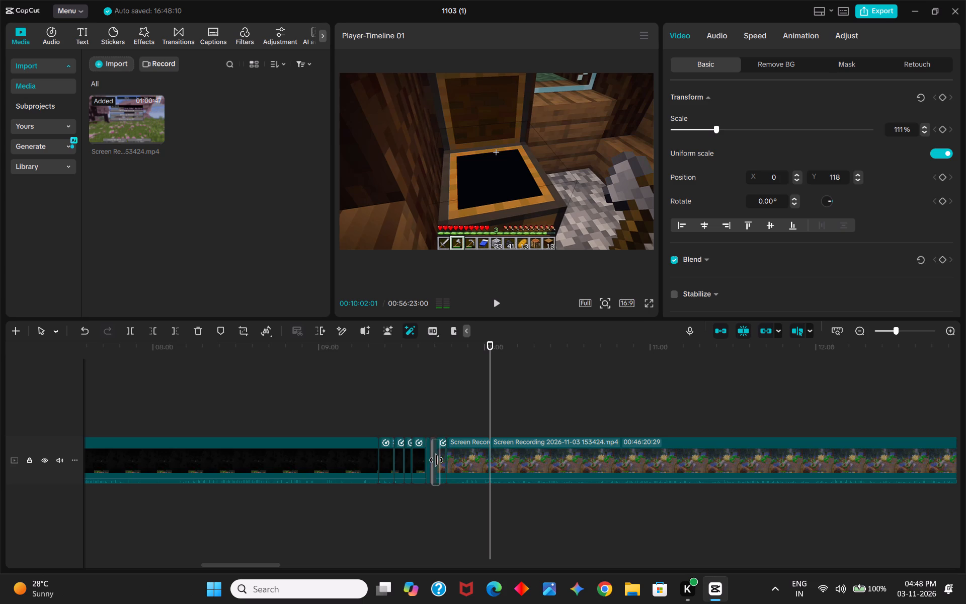
pyautogui.moveTo(436, 460); pyautogui.dragTo(433, 460)
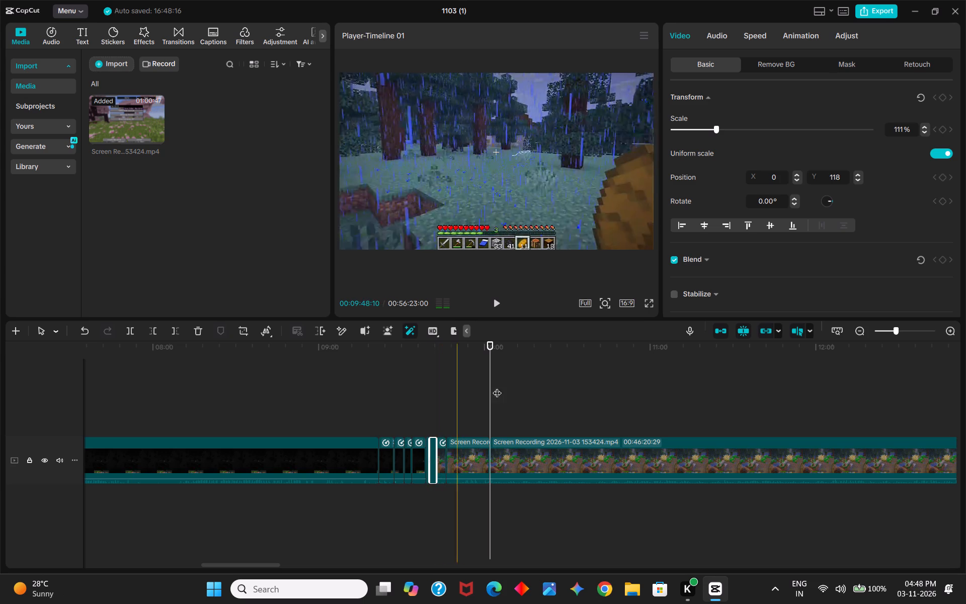
# Set the speed of the moved chest segment to 2.00x.
pyautogui.click(753, 36)
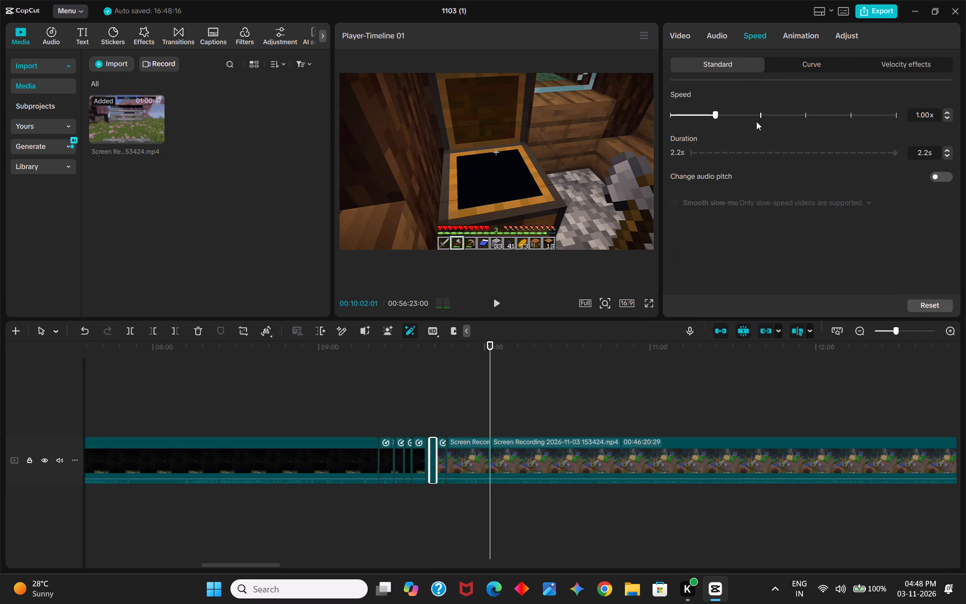
pyautogui.click(760, 116)
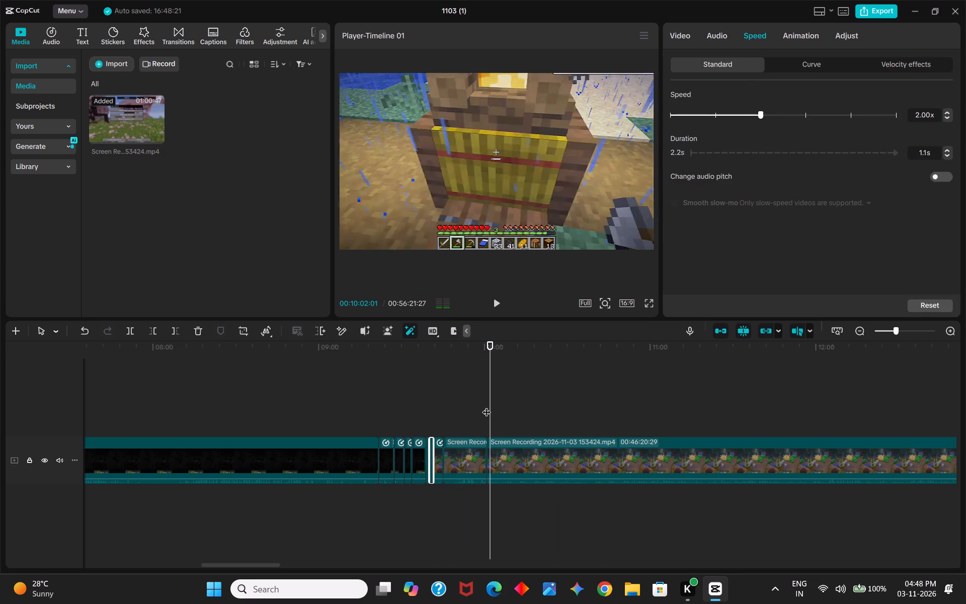
# Find the rainy lakeshore view past the torch and delete the last segment's footage up to 00:10:06:07.
pyautogui.moveTo(490, 405); pyautogui.dragTo(461, 412)
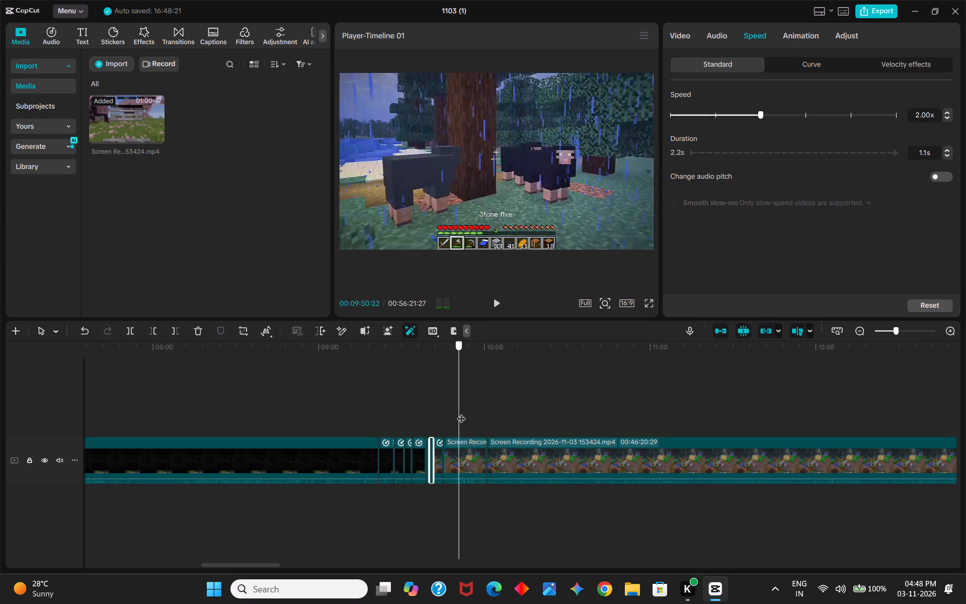
pyautogui.moveTo(461, 412); pyautogui.dragTo(527, 417)
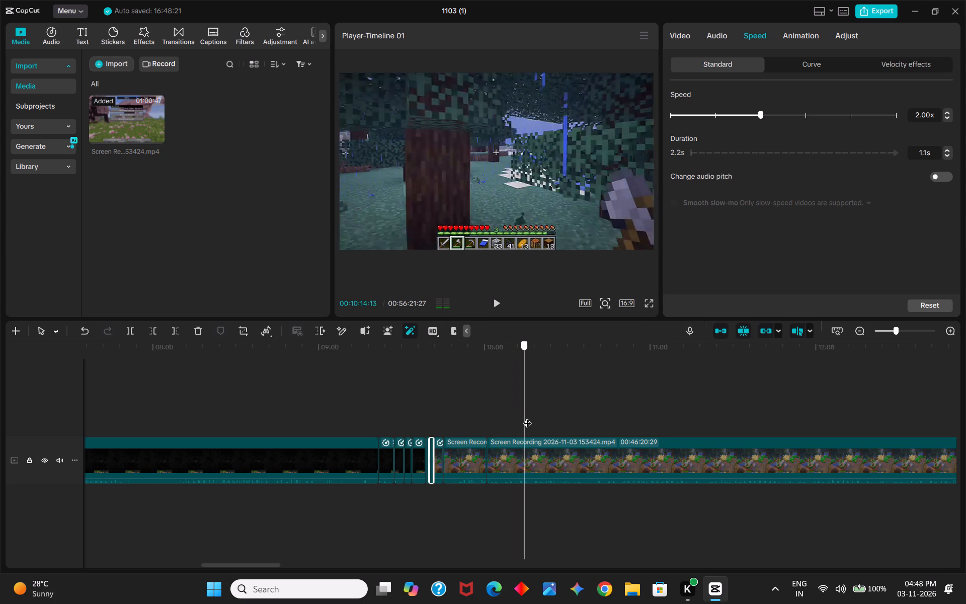
pyautogui.moveTo(527, 417); pyautogui.dragTo(552, 422)
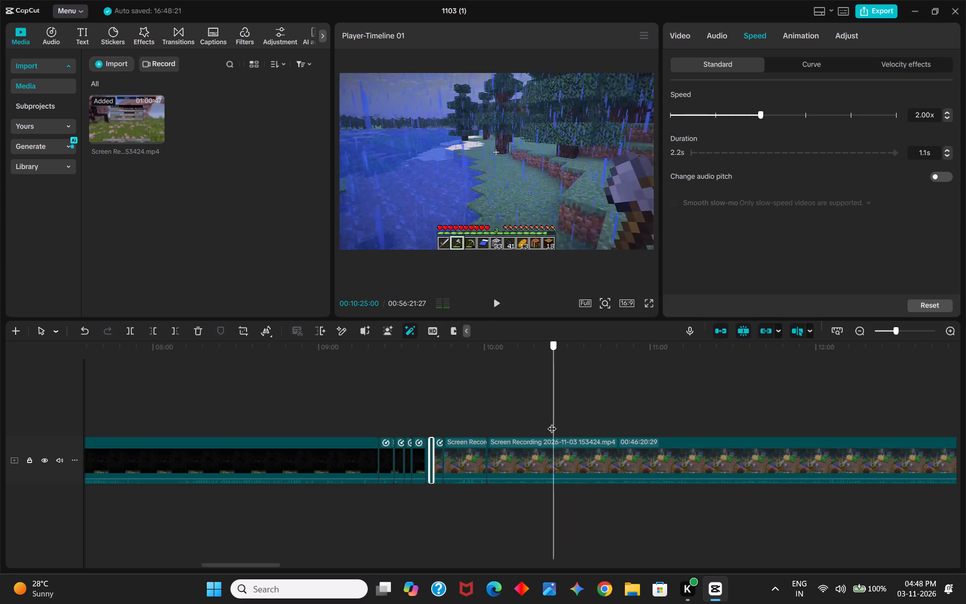
pyautogui.moveTo(552, 422); pyautogui.dragTo(511, 429)
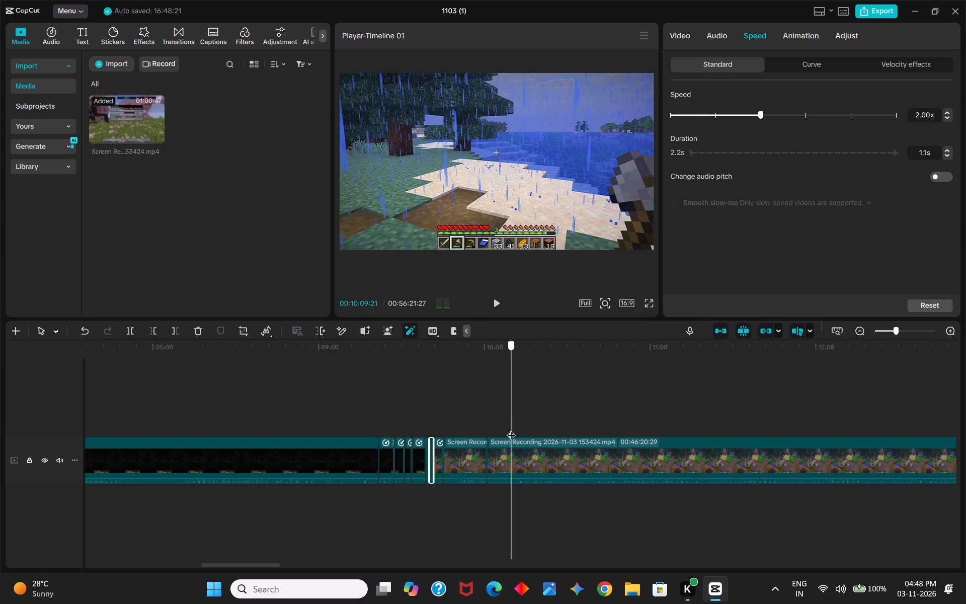
pyautogui.moveTo(511, 429); pyautogui.dragTo(500, 429)
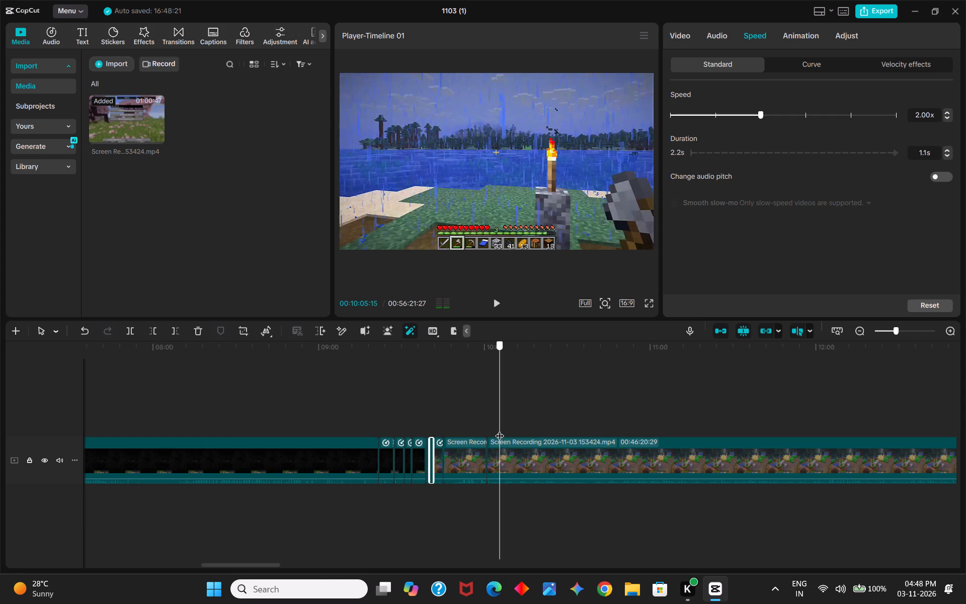
pyautogui.moveTo(500, 429); pyautogui.dragTo(501, 427)
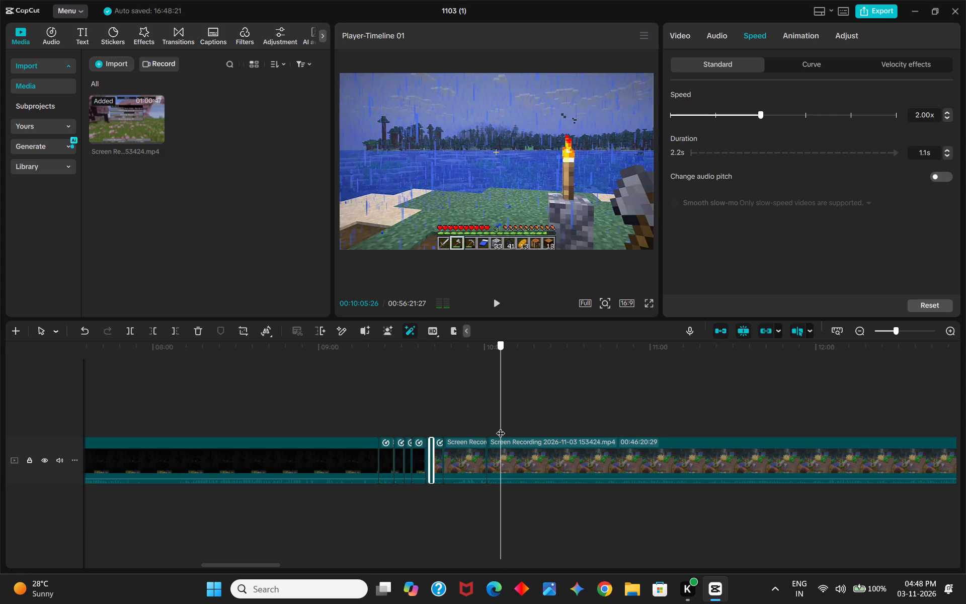
pyautogui.moveTo(501, 427); pyautogui.dragTo(502, 427)
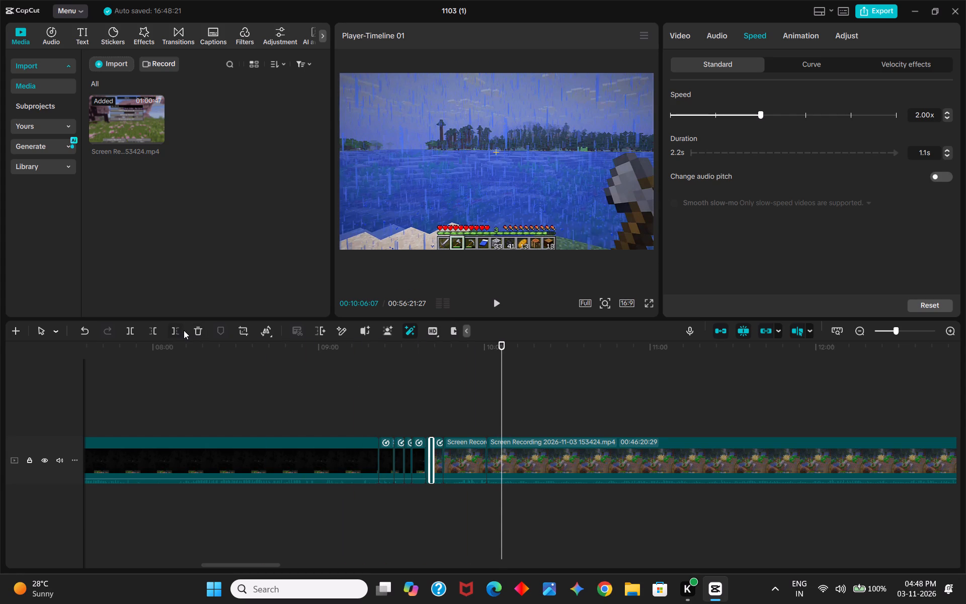
pyautogui.click(526, 455)
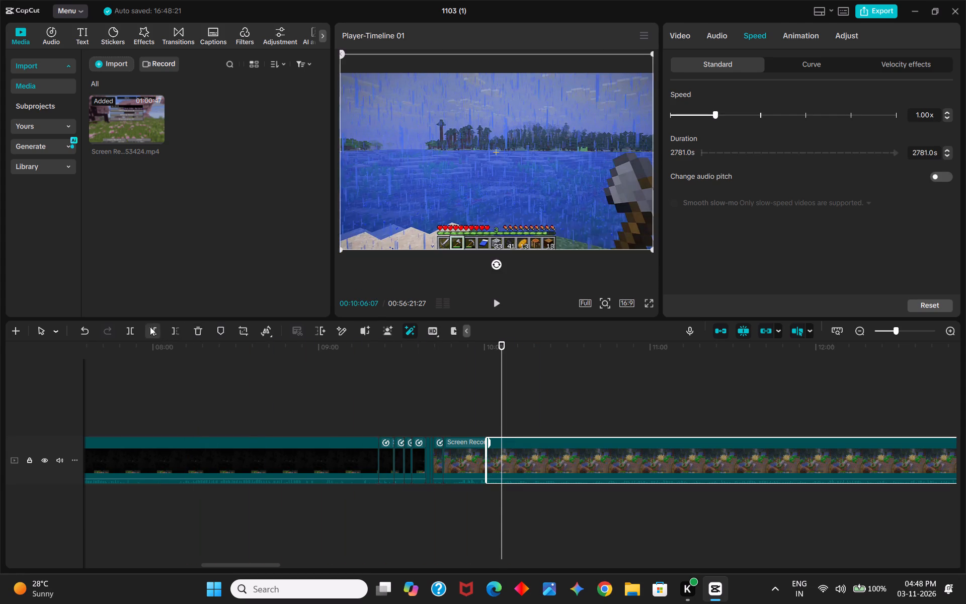
pyautogui.click(150, 327)
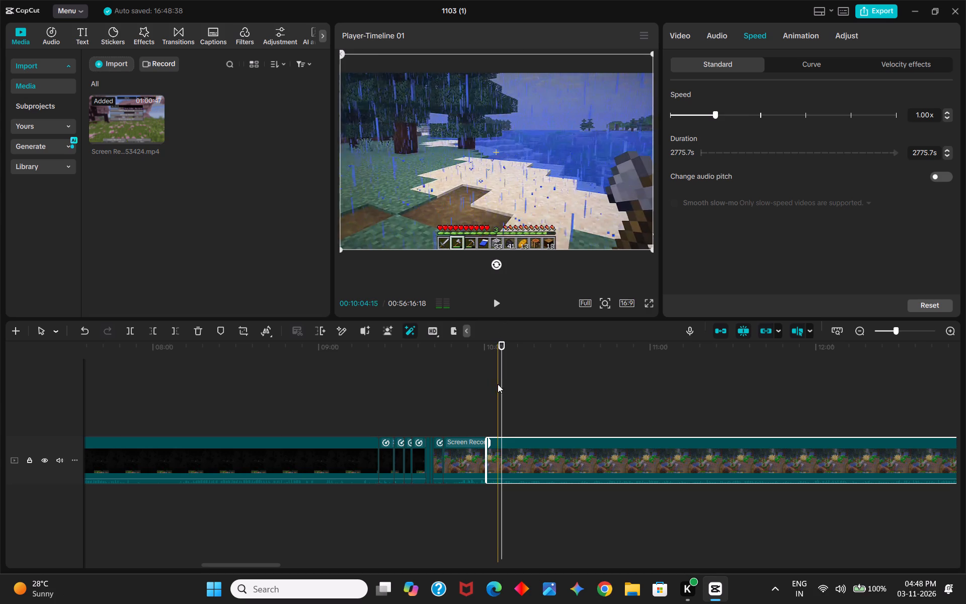
# Play back the footage from the new join at the rainy lakeshore.
pyautogui.moveTo(498, 384); pyautogui.dragTo(490, 385)
pyautogui.click(494, 297)
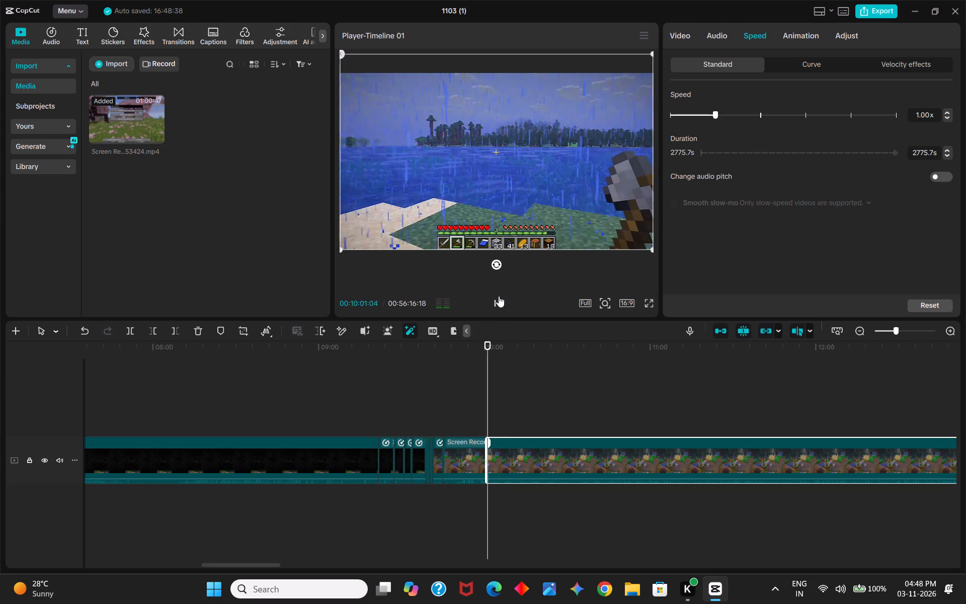
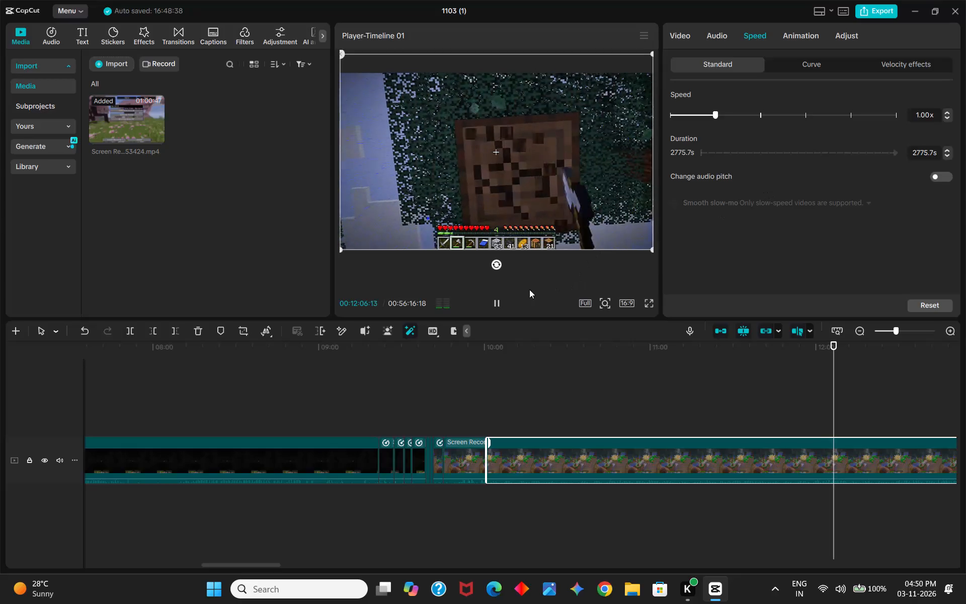
# Stop playback at the tree-chopping shot and split the last segment at 00:12:07:08.
pyautogui.click(500, 297)
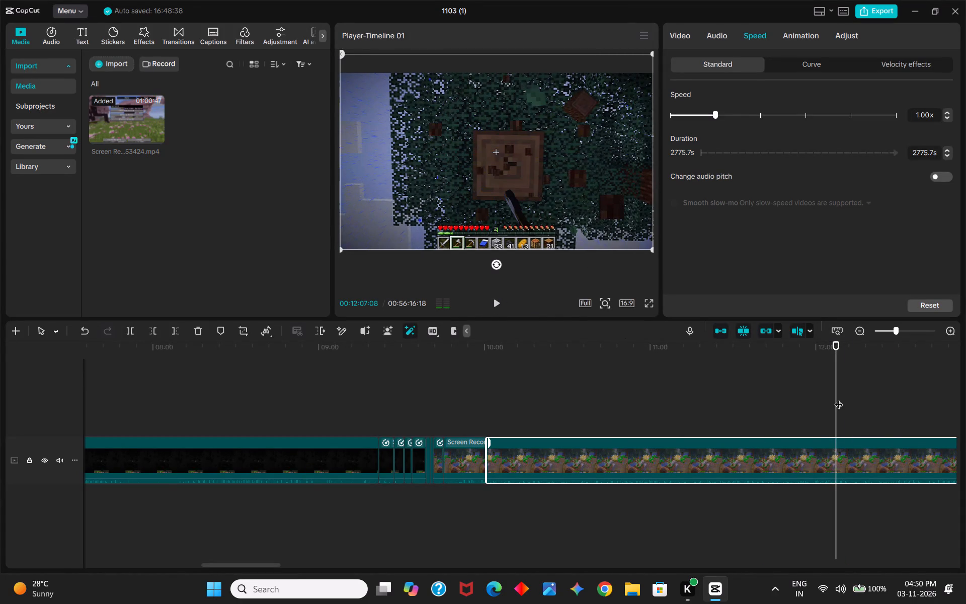
pyautogui.click(133, 328)
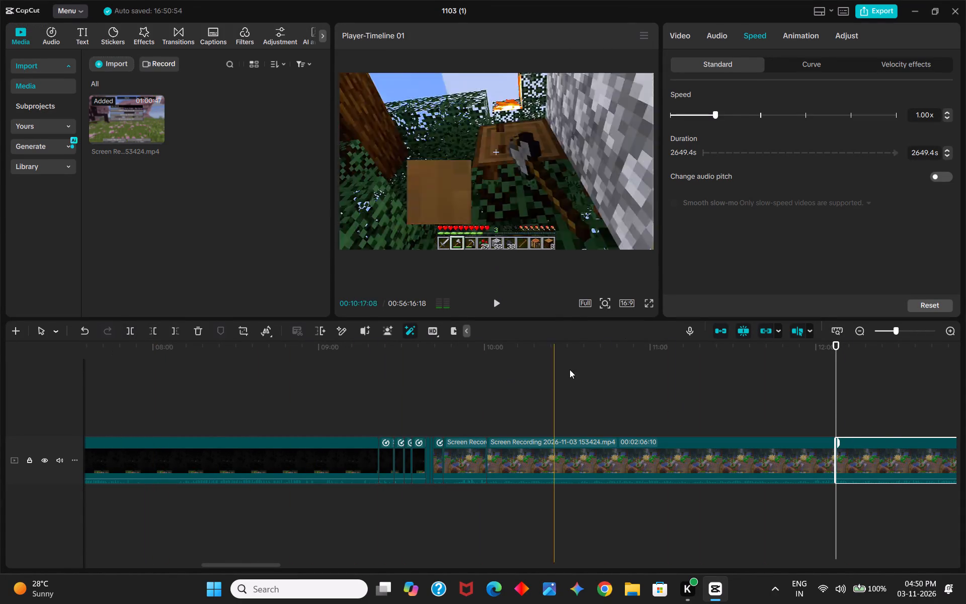
# Find the last log being chopped near the end of the wood-gathering footage and split the segment at 00:14:35:27.
pyautogui.moveTo(836, 384); pyautogui.dragTo(872, 395)
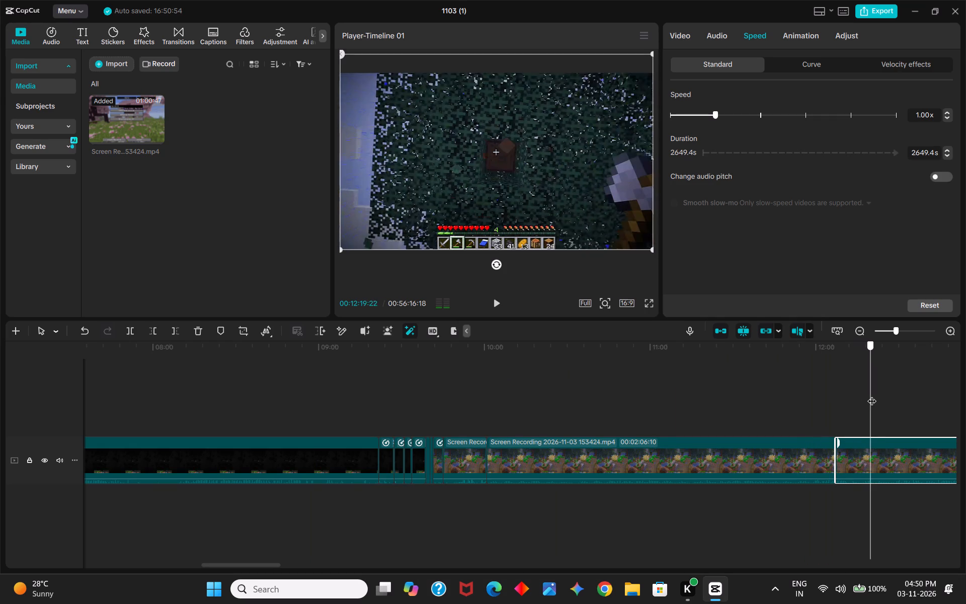
pyautogui.moveTo(872, 395); pyautogui.dragTo(914, 395)
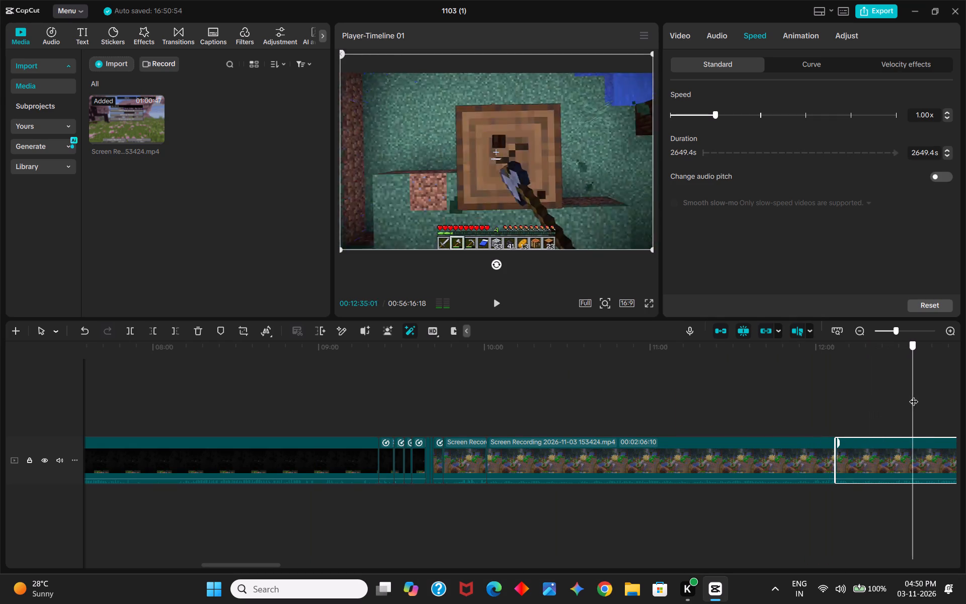
pyautogui.moveTo(914, 395); pyautogui.dragTo(460, 412)
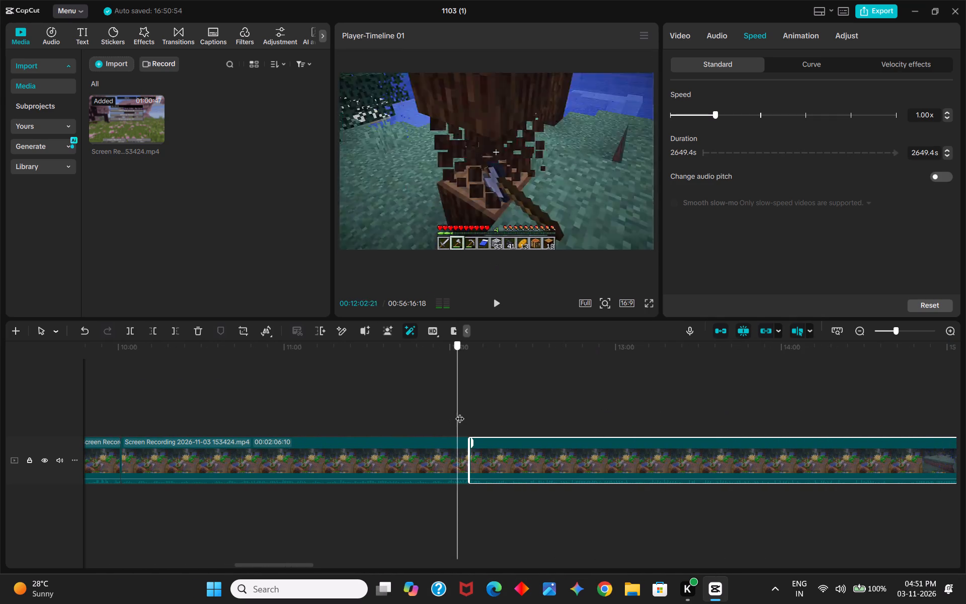
pyautogui.moveTo(460, 412); pyautogui.dragTo(503, 407)
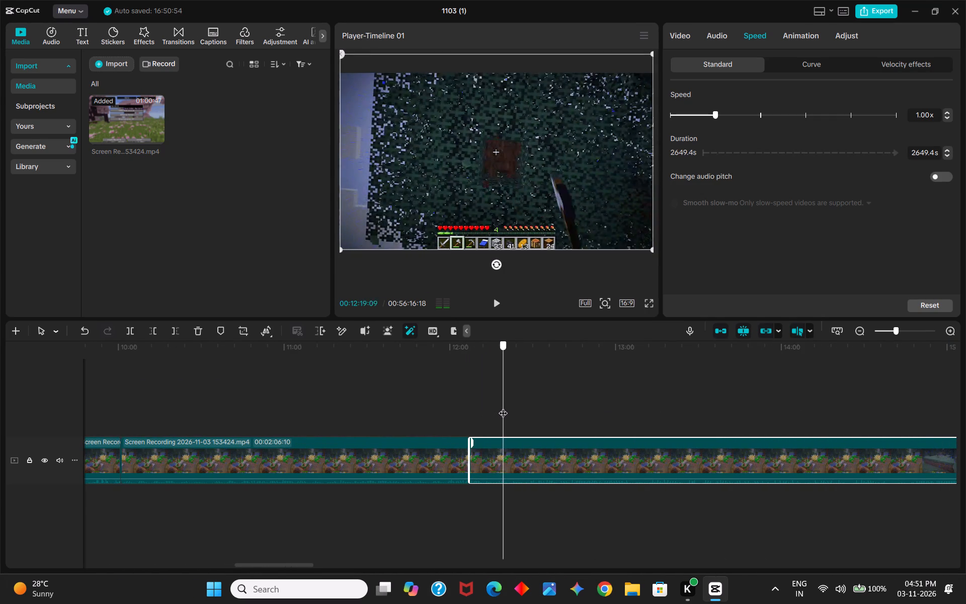
pyautogui.moveTo(503, 407); pyautogui.dragTo(527, 405)
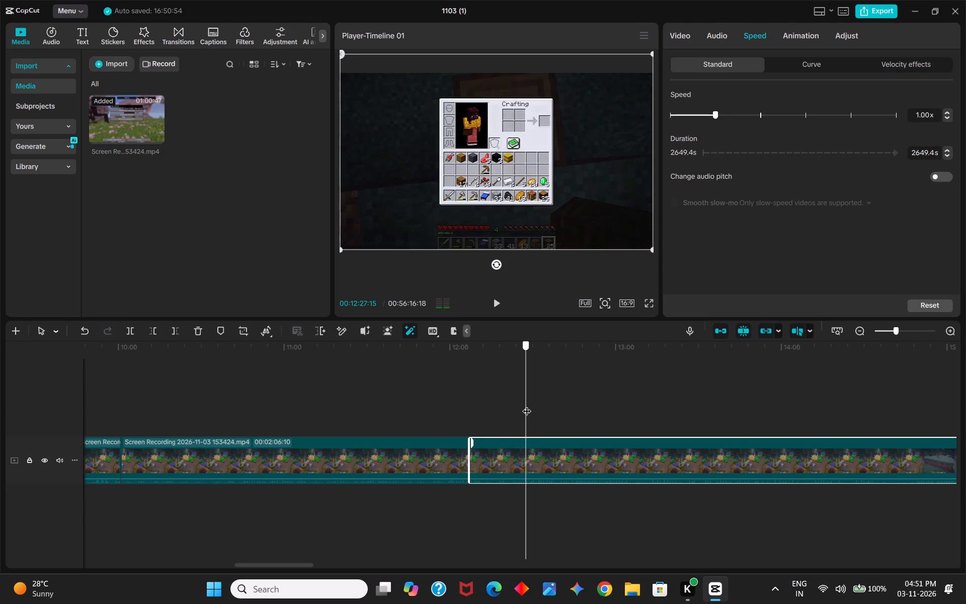
pyautogui.moveTo(527, 405); pyautogui.dragTo(543, 395)
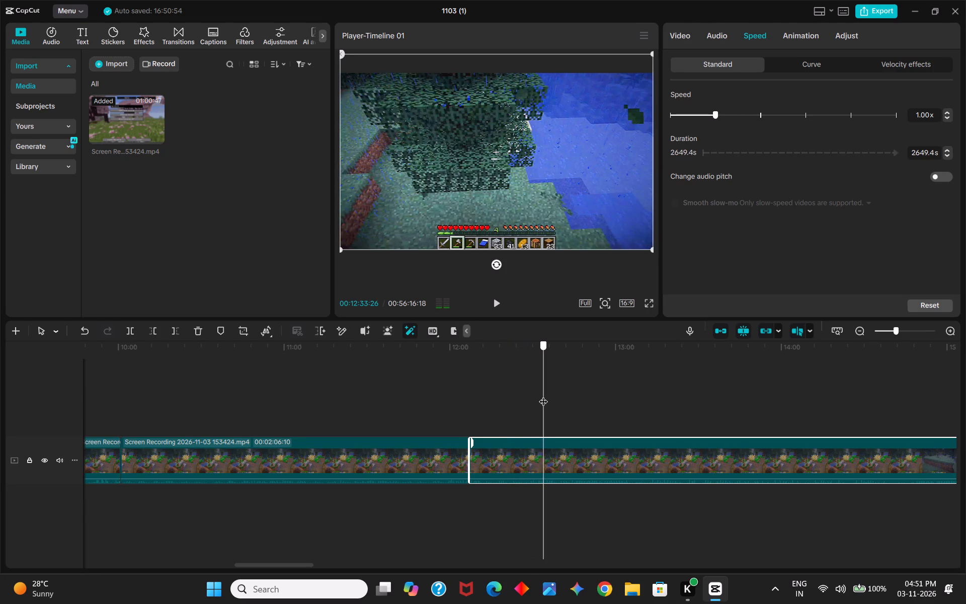
pyautogui.moveTo(543, 395); pyautogui.dragTo(545, 395)
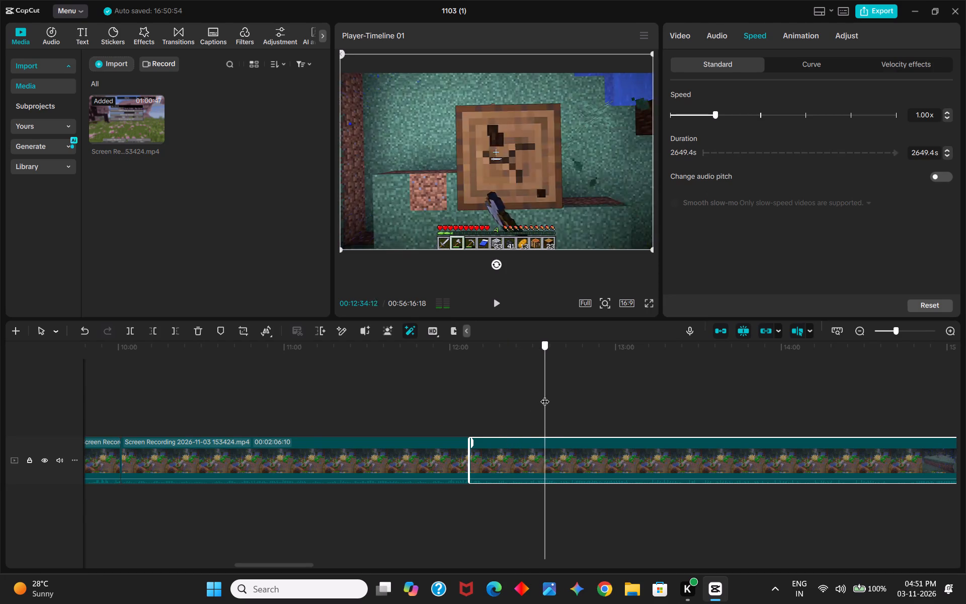
pyautogui.moveTo(545, 395); pyautogui.dragTo(817, 399)
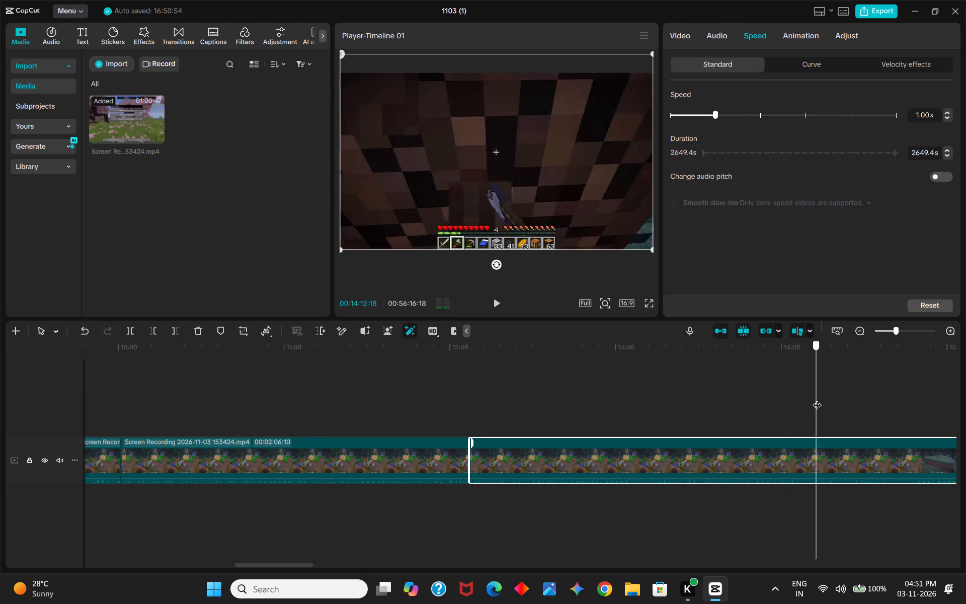
pyautogui.moveTo(817, 399); pyautogui.dragTo(909, 397)
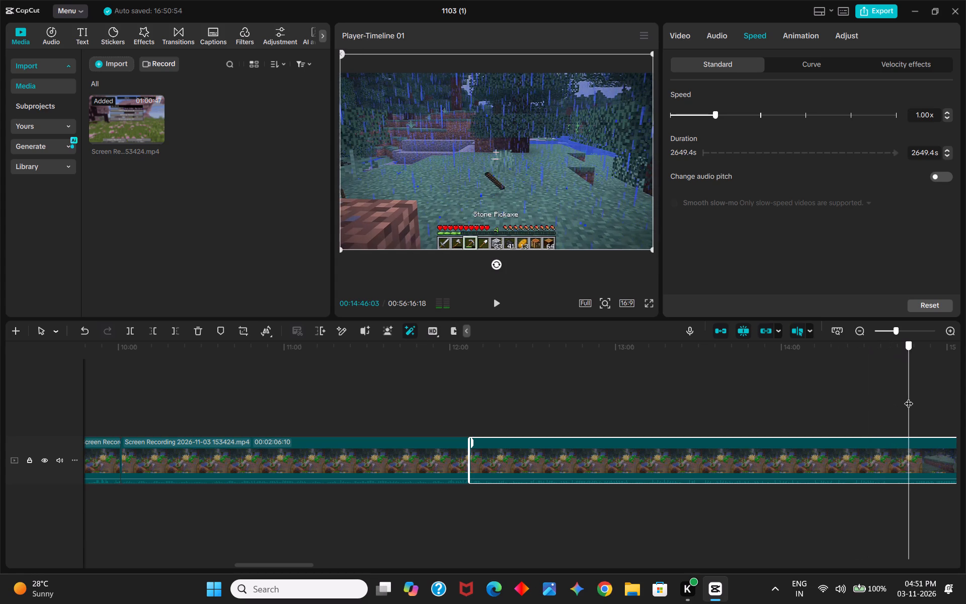
pyautogui.moveTo(909, 397); pyautogui.dragTo(933, 398)
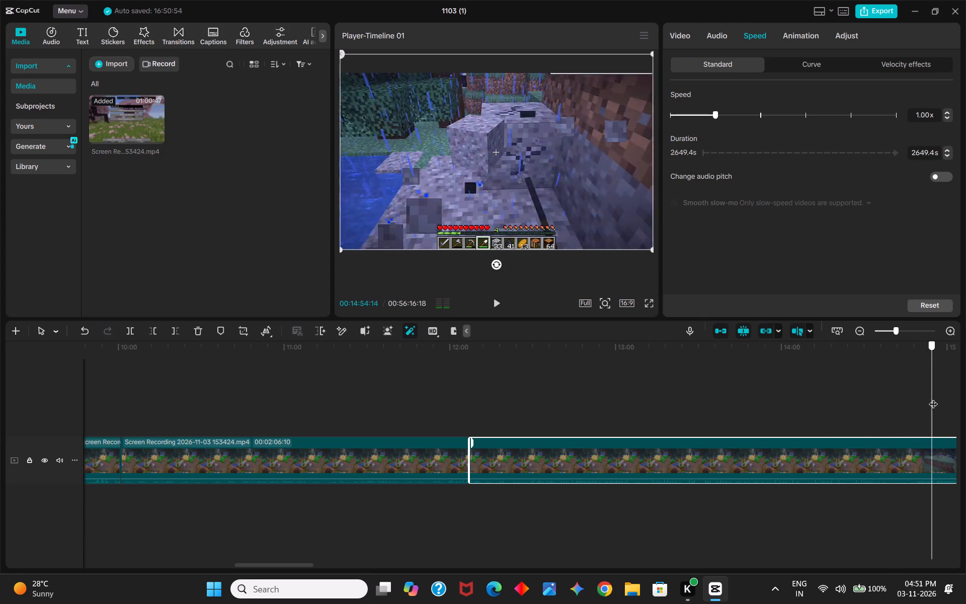
pyautogui.moveTo(933, 398); pyautogui.dragTo(853, 405)
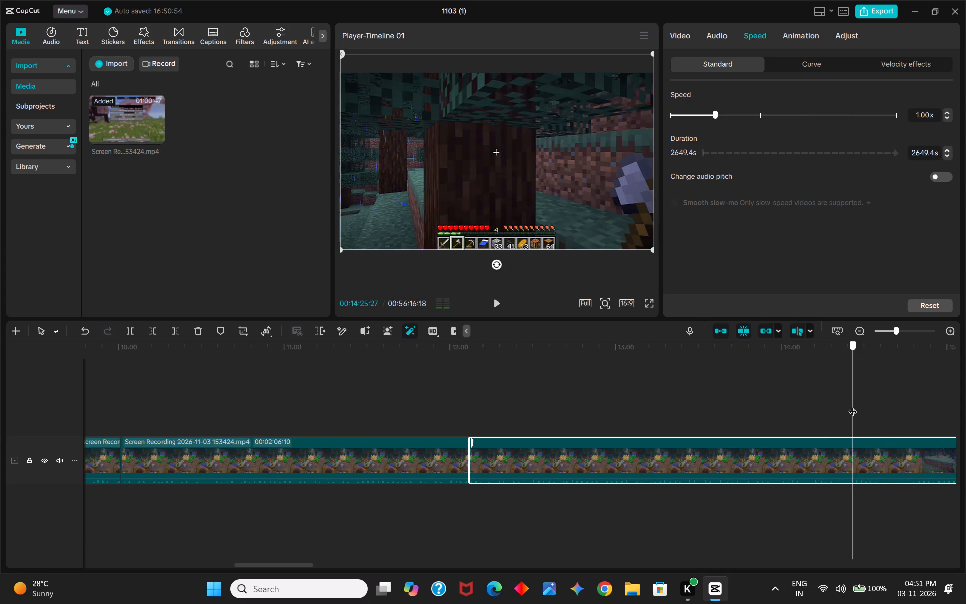
pyautogui.moveTo(853, 405); pyautogui.dragTo(880, 403)
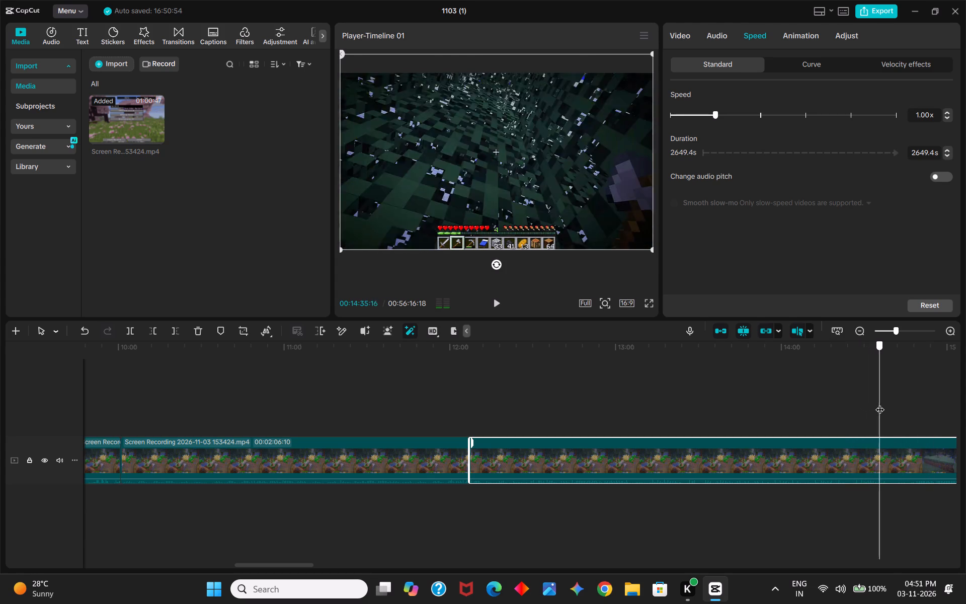
pyautogui.moveTo(880, 403); pyautogui.dragTo(887, 404)
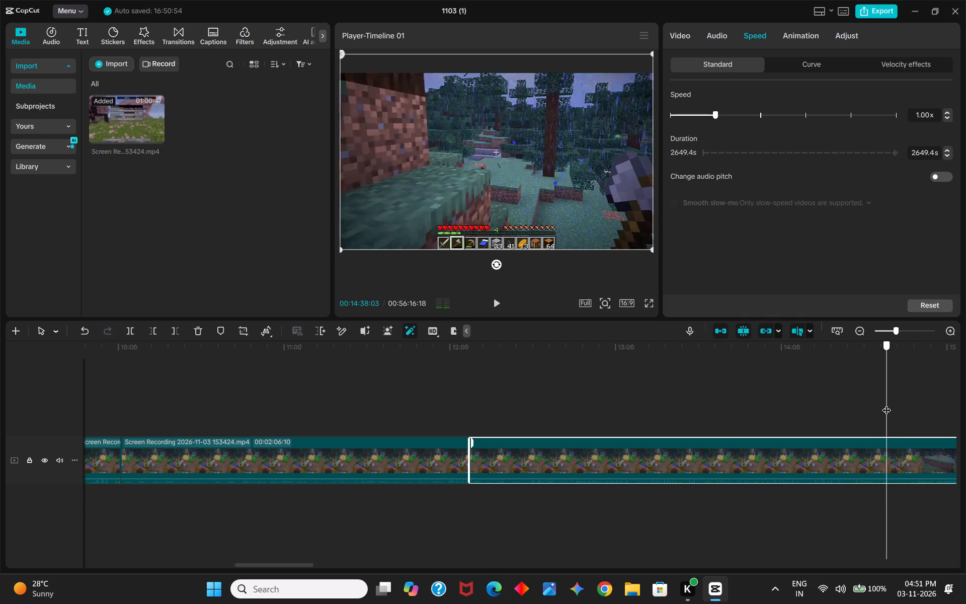
pyautogui.moveTo(887, 404); pyautogui.dragTo(882, 403)
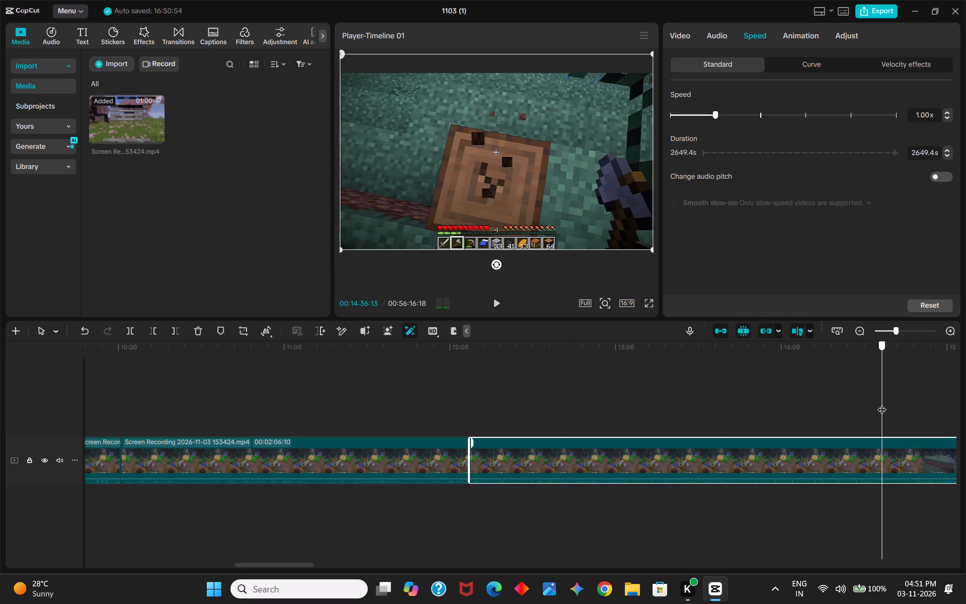
pyautogui.moveTo(882, 403); pyautogui.dragTo(883, 403)
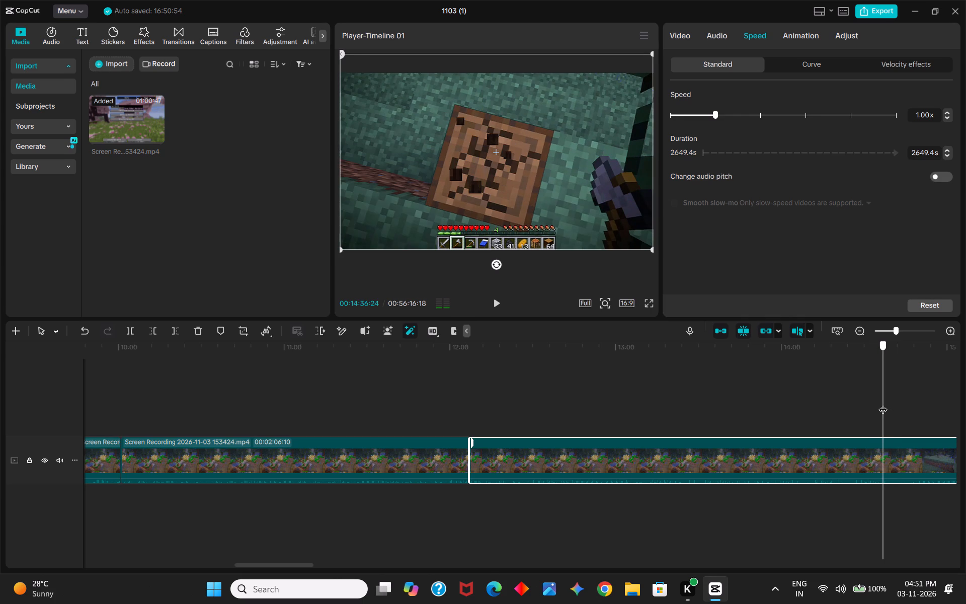
pyautogui.moveTo(883, 403); pyautogui.dragTo(879, 404)
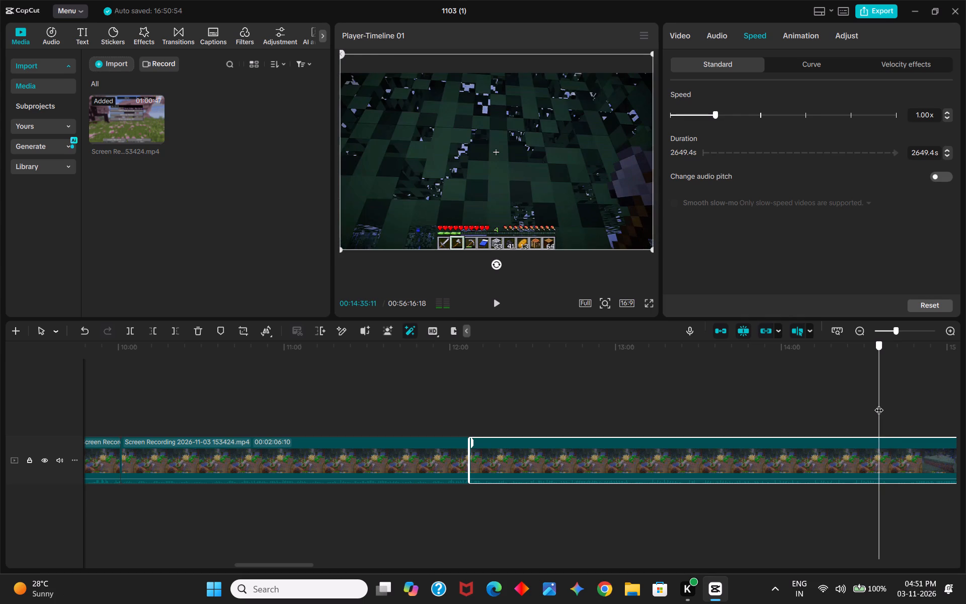
pyautogui.moveTo(879, 404); pyautogui.dragTo(880, 404)
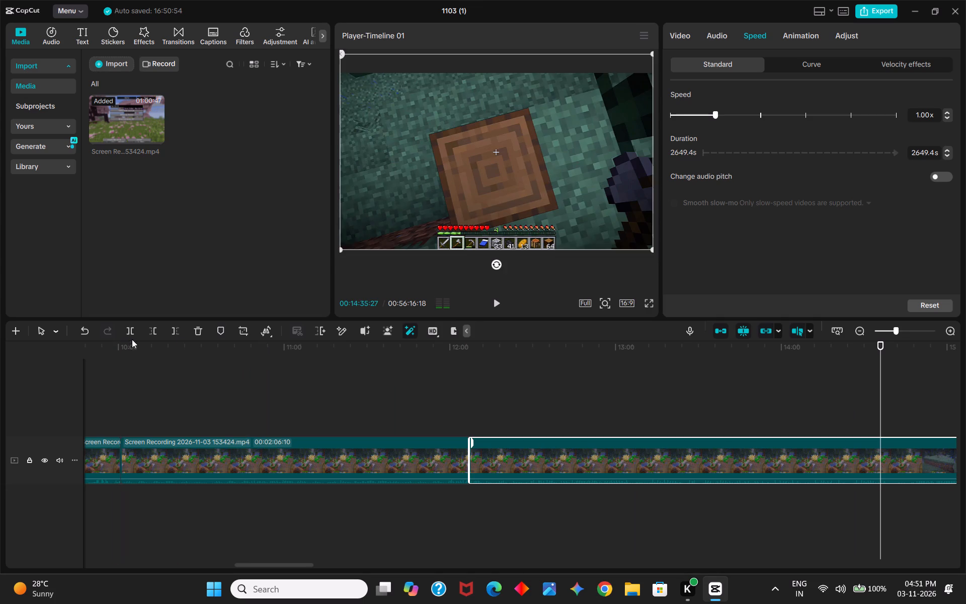
pyautogui.click(131, 335)
# Set the speed of the tree-chopping segment between the two new splits to 3.34x.
pyautogui.click(594, 441)
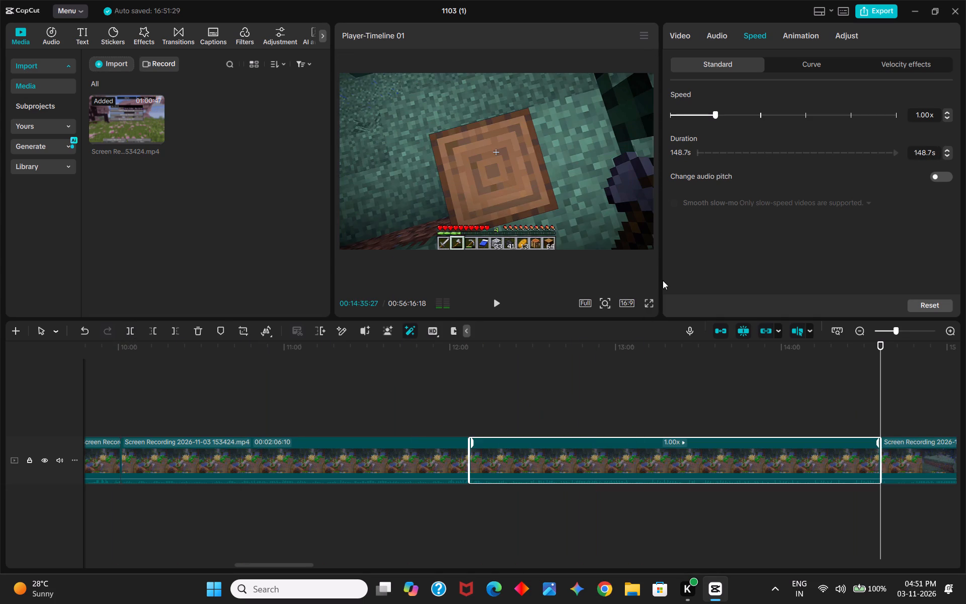
pyautogui.click(759, 115)
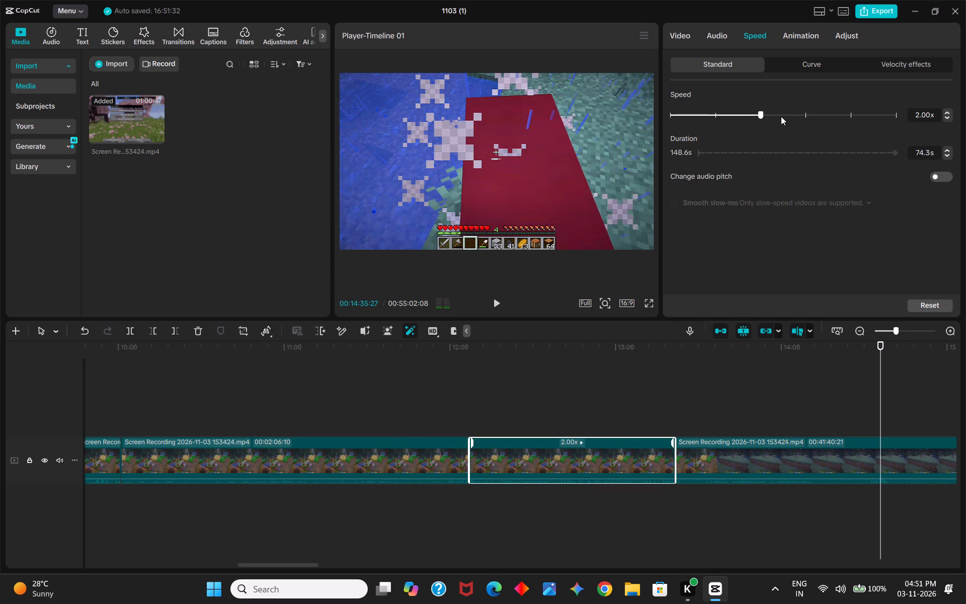
pyautogui.click(781, 115)
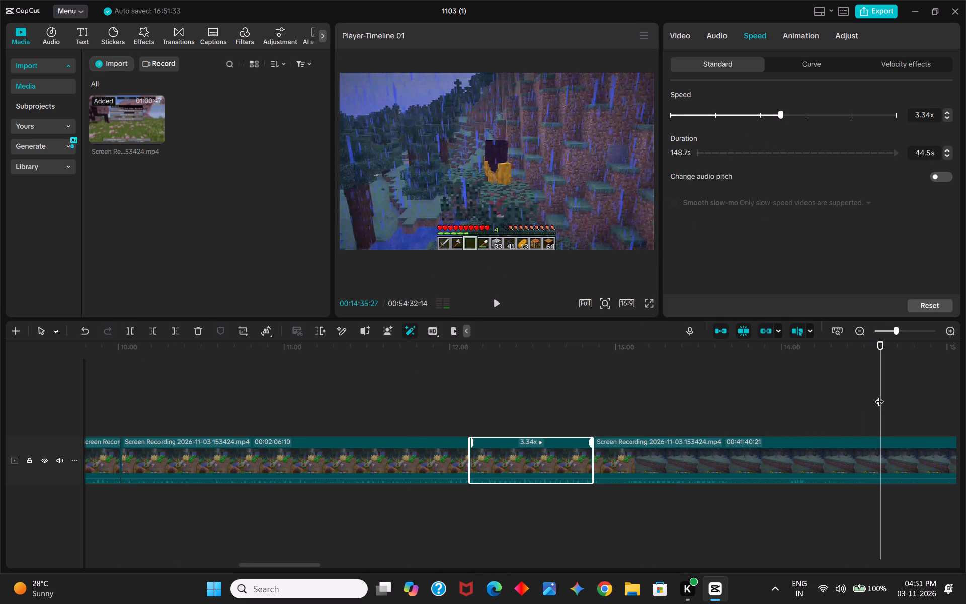
# Play the join into the sped-up tree-chopping segment and extend that segment's start to a duration of 48.8 s.
pyautogui.moveTo(879, 395); pyautogui.dragTo(454, 367)
pyautogui.click(492, 301)
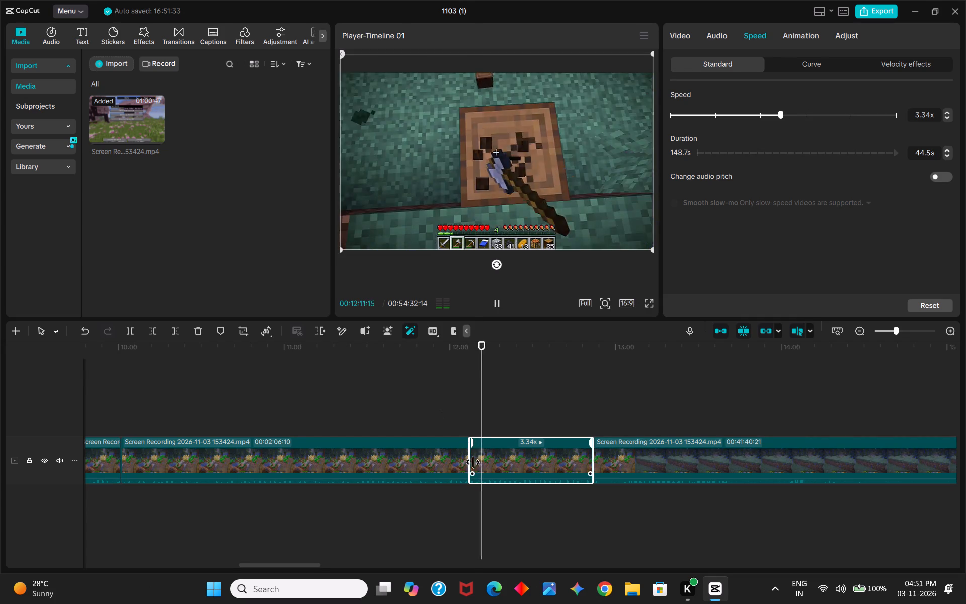
pyautogui.moveTo(470, 460); pyautogui.dragTo(458, 459)
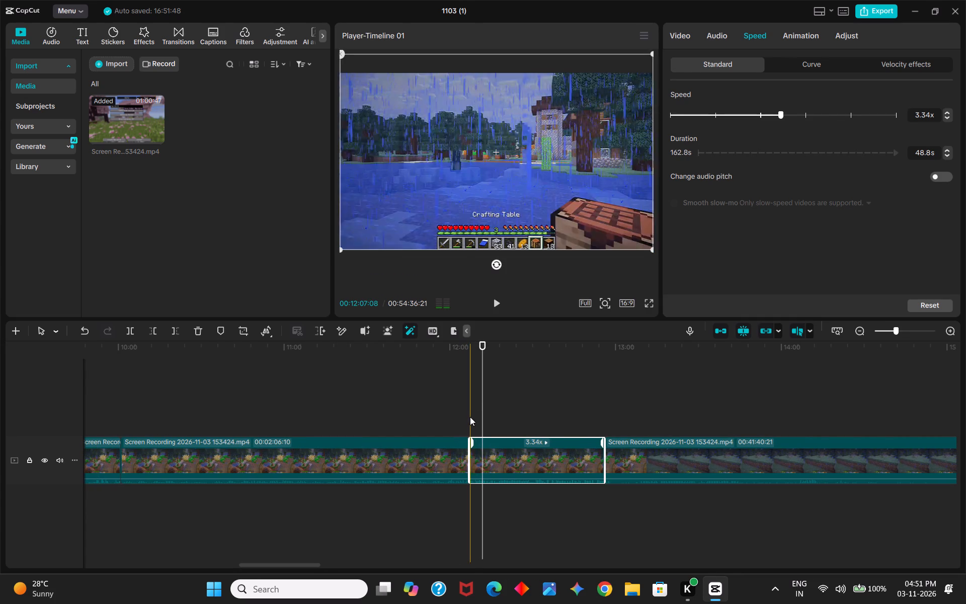
# Play back the join into the extended tree-chopping segment from just before its start.
pyautogui.moveTo(478, 402); pyautogui.dragTo(466, 408)
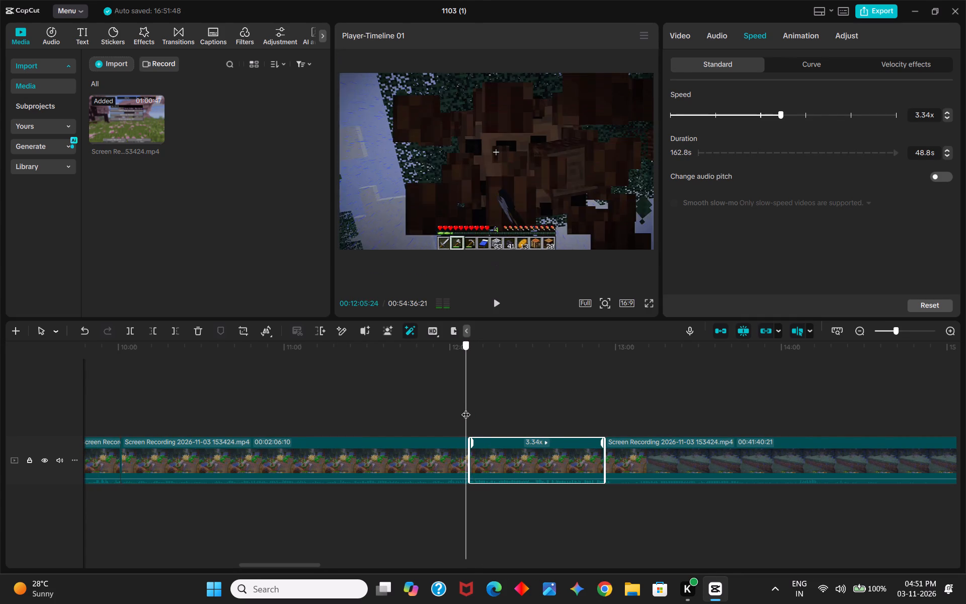
pyautogui.moveTo(466, 408); pyautogui.dragTo(466, 409)
pyautogui.click(498, 306)
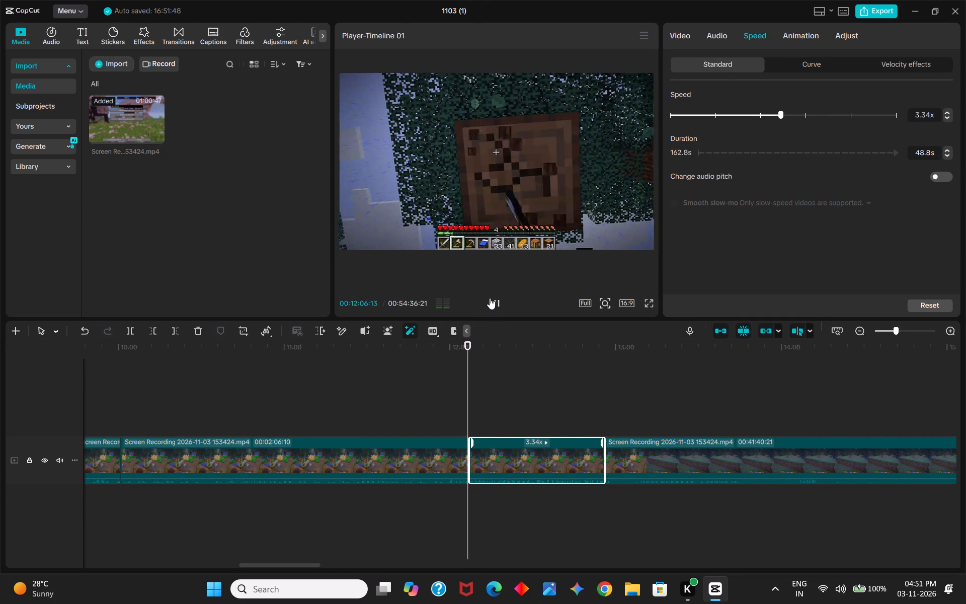
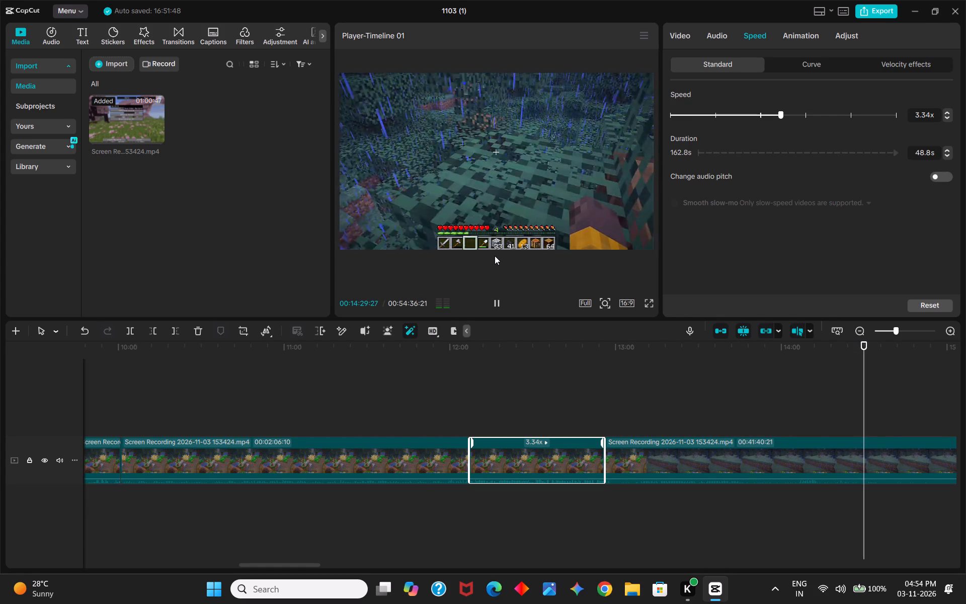
# Find the moment just after the black sheep is killed by the water and split the recording at 00:14:14:01.
pyautogui.moveTo(865, 403); pyautogui.dragTo(852, 404)
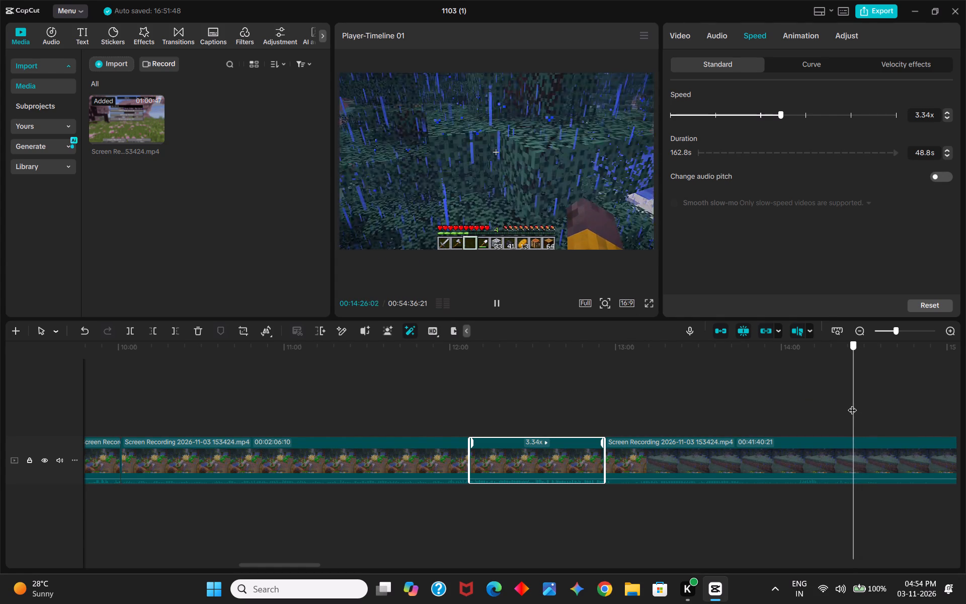
pyautogui.moveTo(852, 404); pyautogui.dragTo(866, 409)
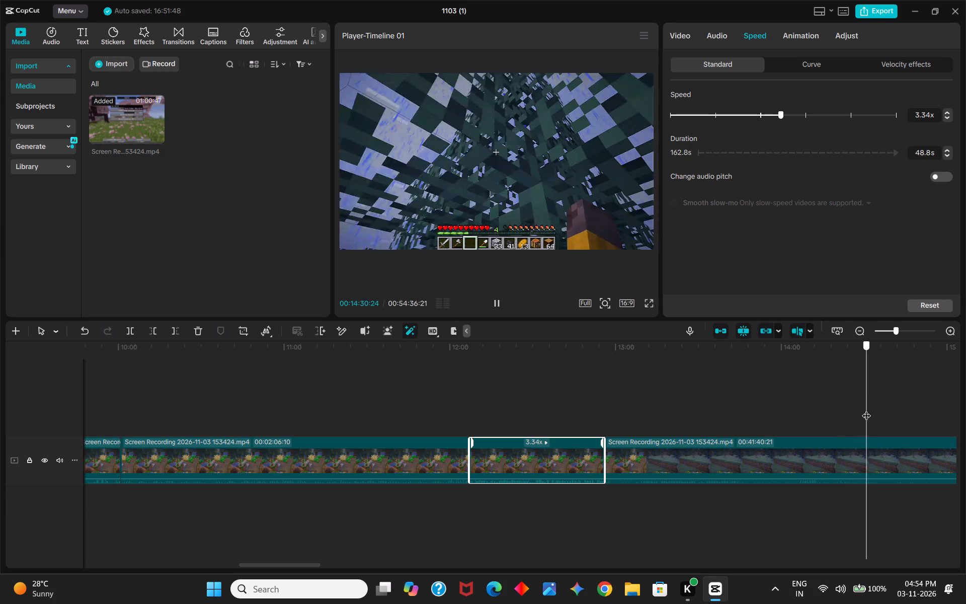
pyautogui.moveTo(866, 409); pyautogui.dragTo(795, 416)
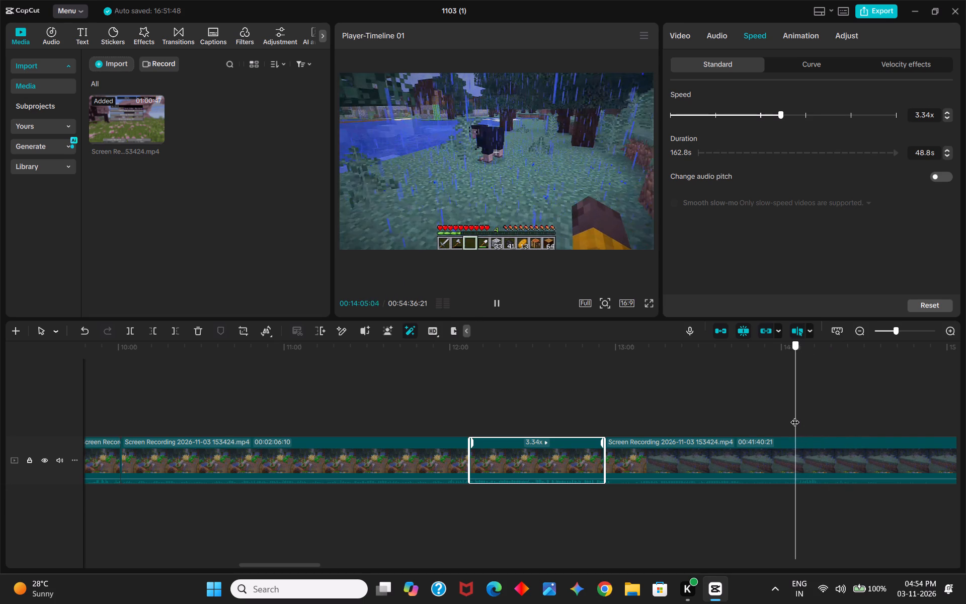
pyautogui.moveTo(795, 416); pyautogui.dragTo(764, 416)
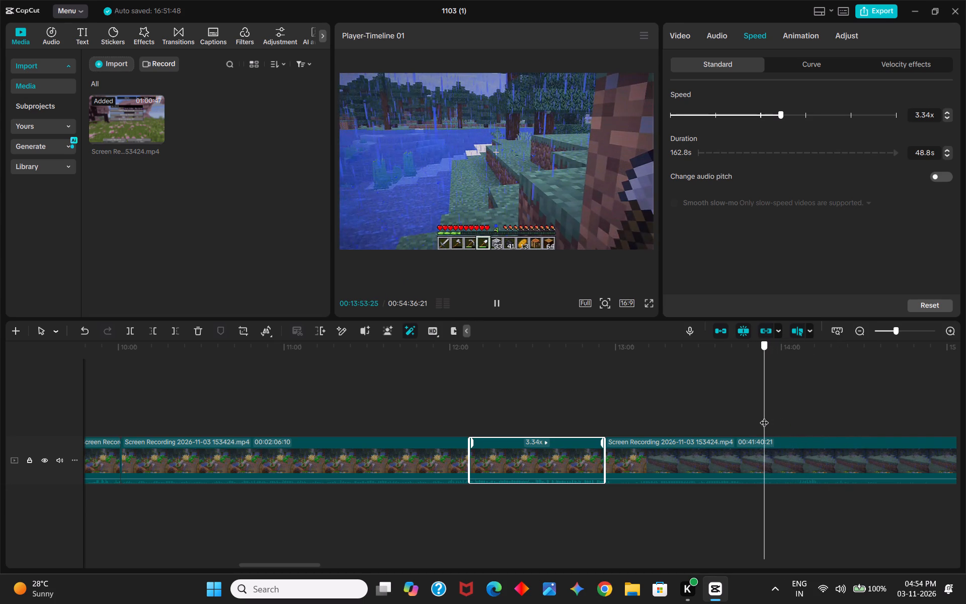
pyautogui.moveTo(764, 416); pyautogui.dragTo(776, 416)
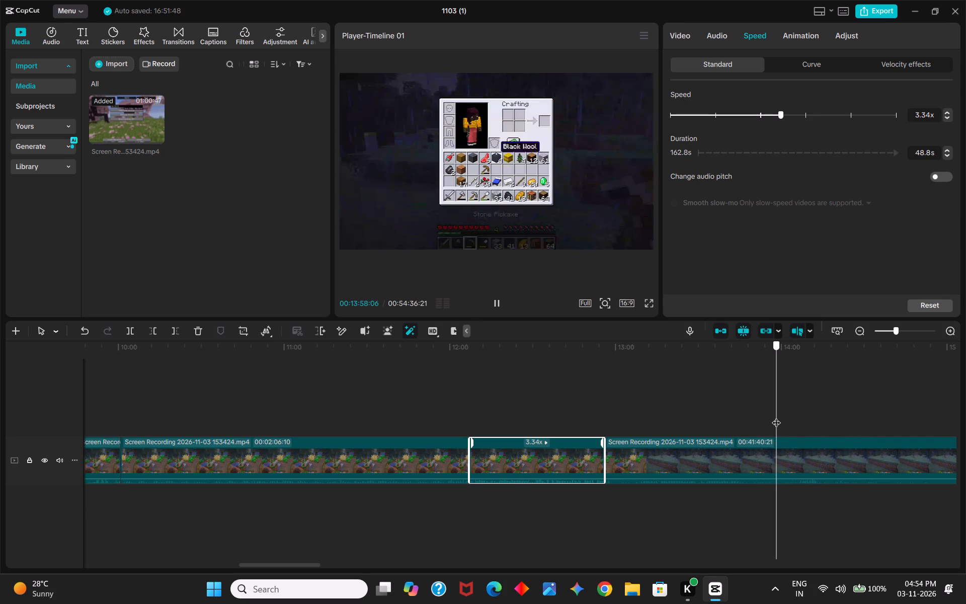
pyautogui.moveTo(776, 416); pyautogui.dragTo(777, 417)
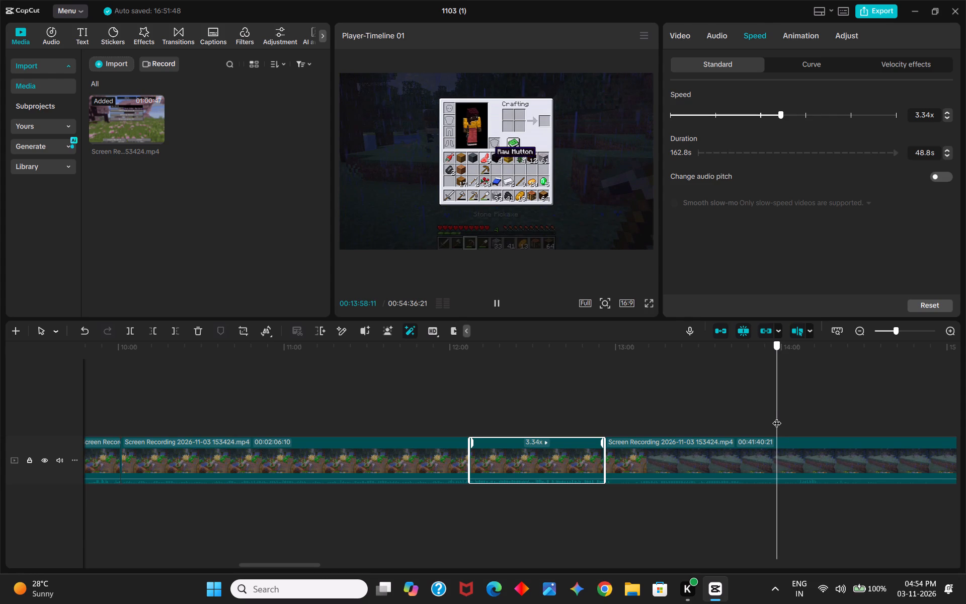
pyautogui.moveTo(777, 417); pyautogui.dragTo(782, 416)
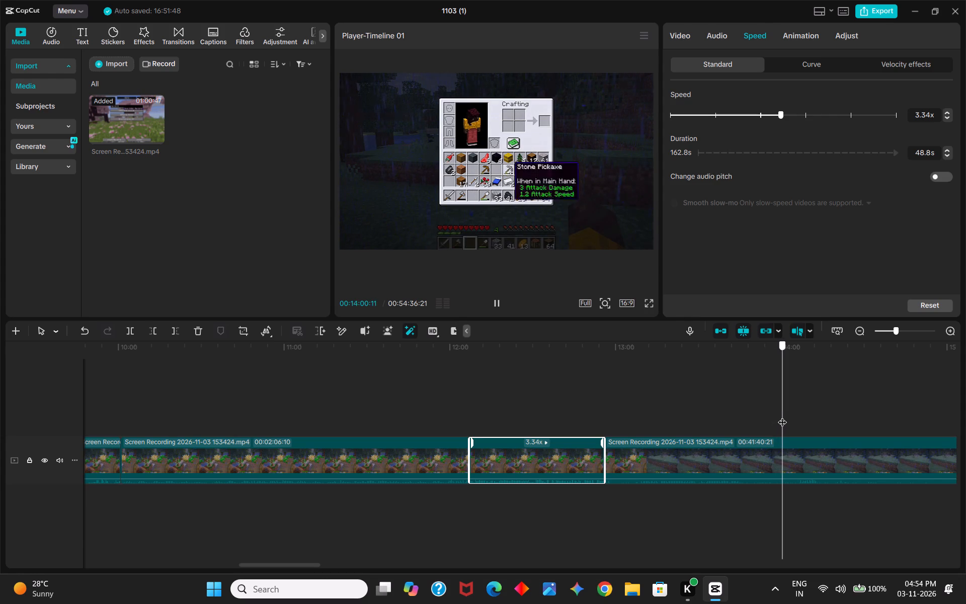
pyautogui.moveTo(782, 416); pyautogui.dragTo(793, 414)
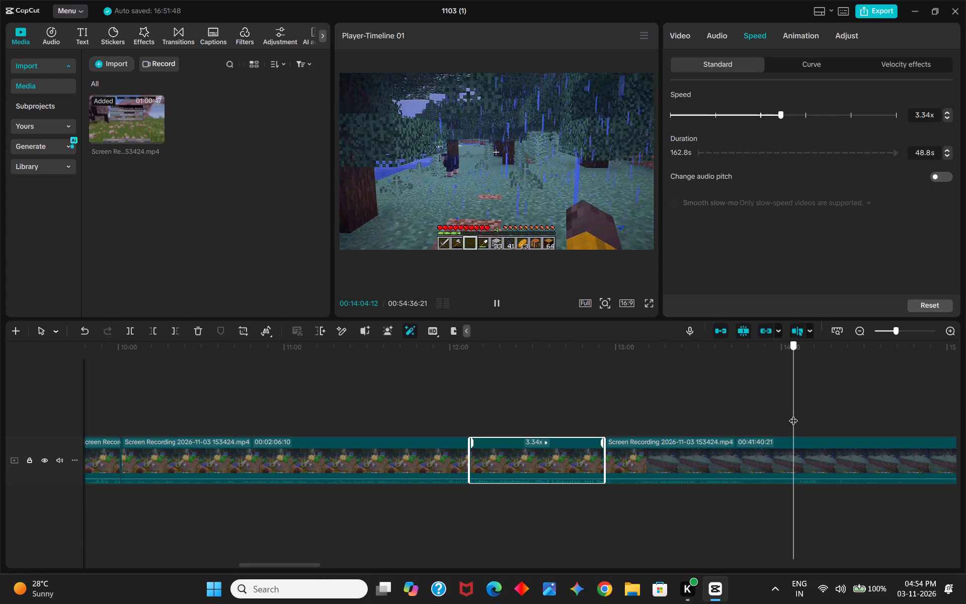
pyautogui.moveTo(793, 414); pyautogui.dragTo(802, 414)
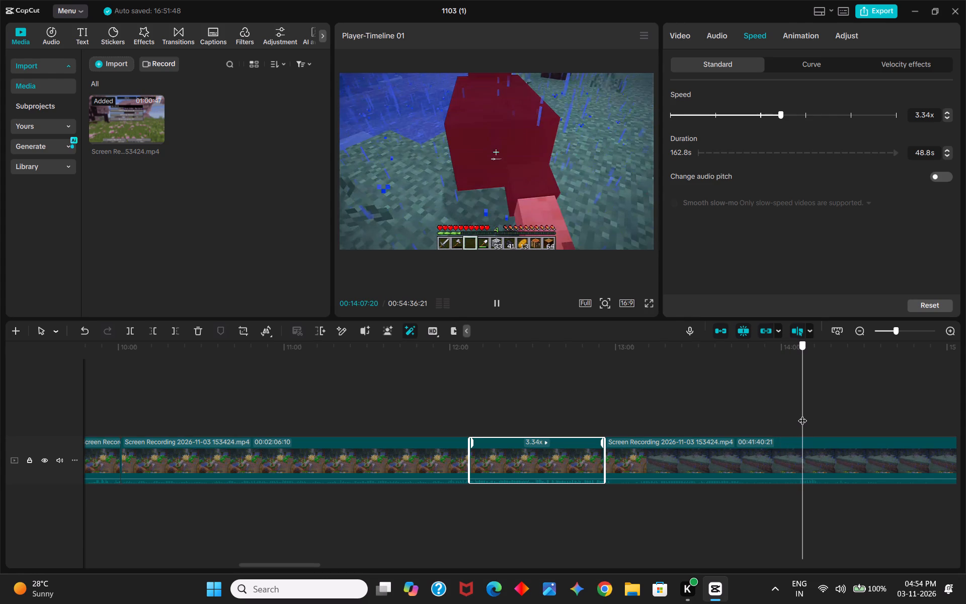
pyautogui.moveTo(802, 414); pyautogui.dragTo(812, 412)
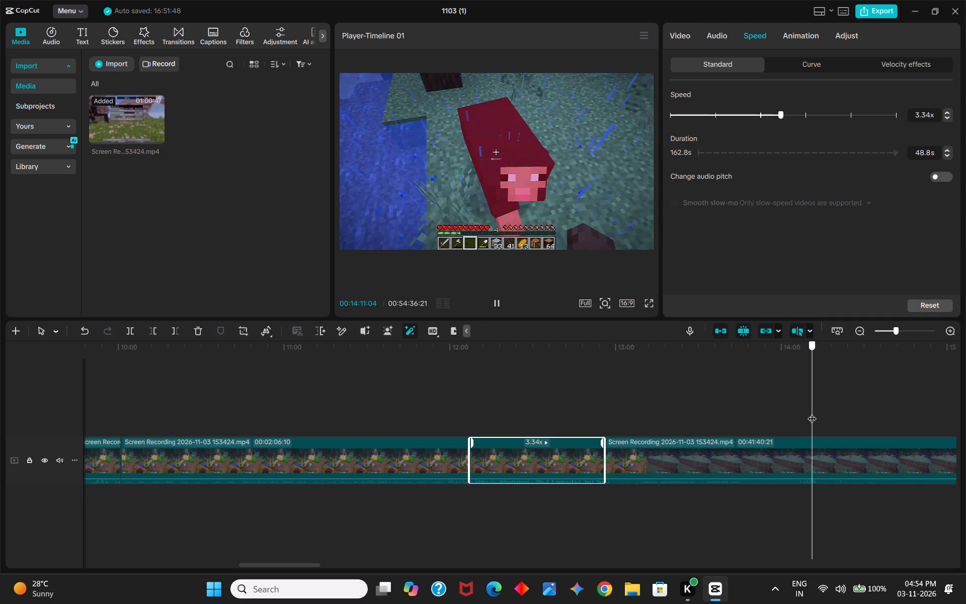
pyautogui.moveTo(812, 412); pyautogui.dragTo(815, 412)
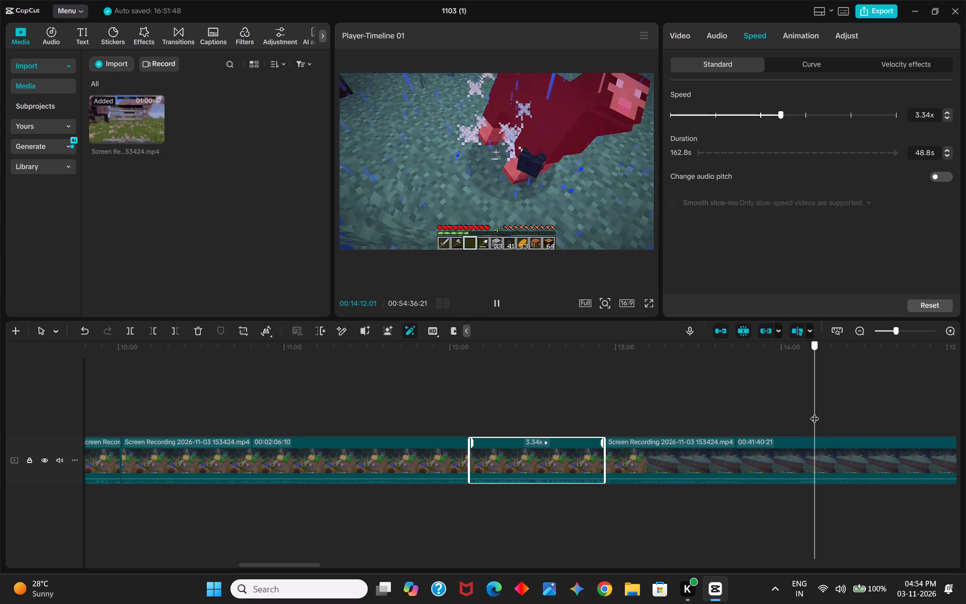
pyautogui.moveTo(815, 412); pyautogui.dragTo(818, 411)
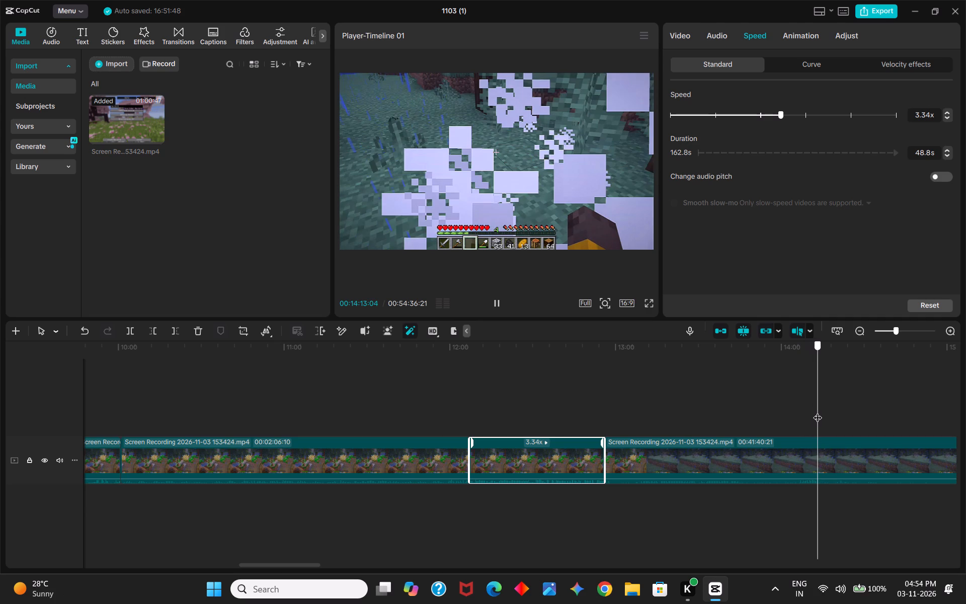
pyautogui.moveTo(818, 411); pyautogui.dragTo(820, 410)
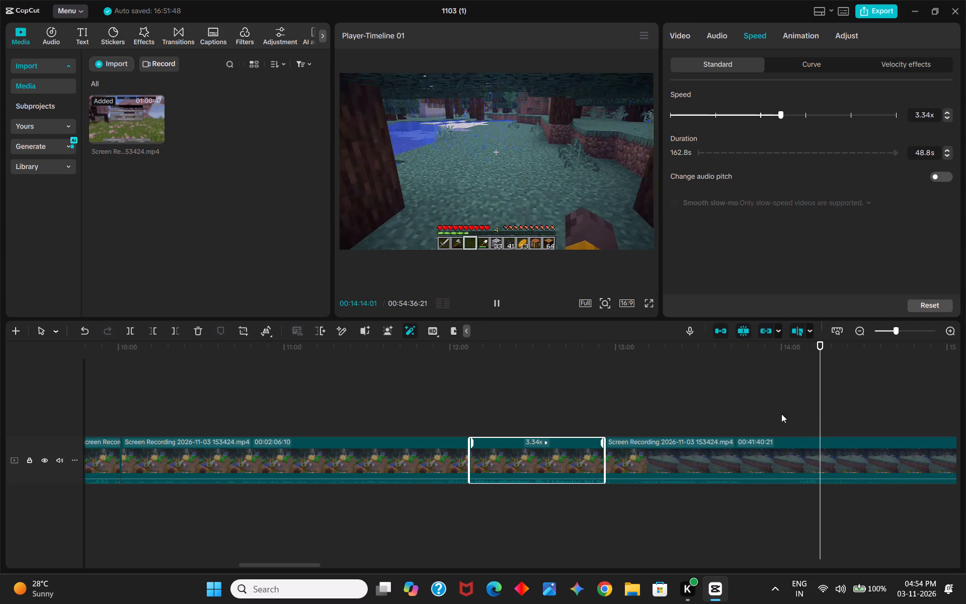
pyautogui.click(131, 327)
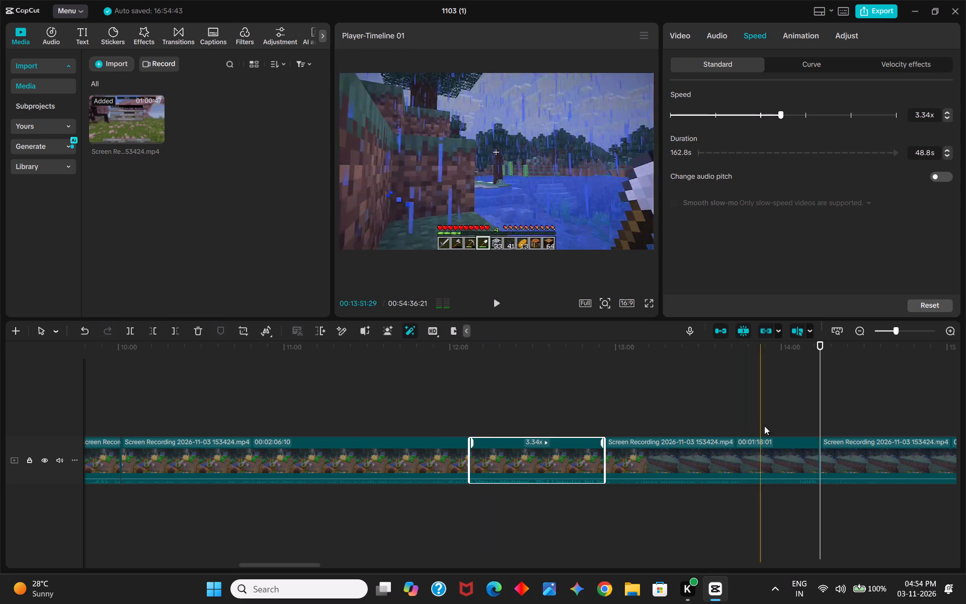
# Find the third-person view of the player above the trees and trim the last segment's start up to 00:14:42:08.
pyautogui.moveTo(821, 412); pyautogui.dragTo(887, 415)
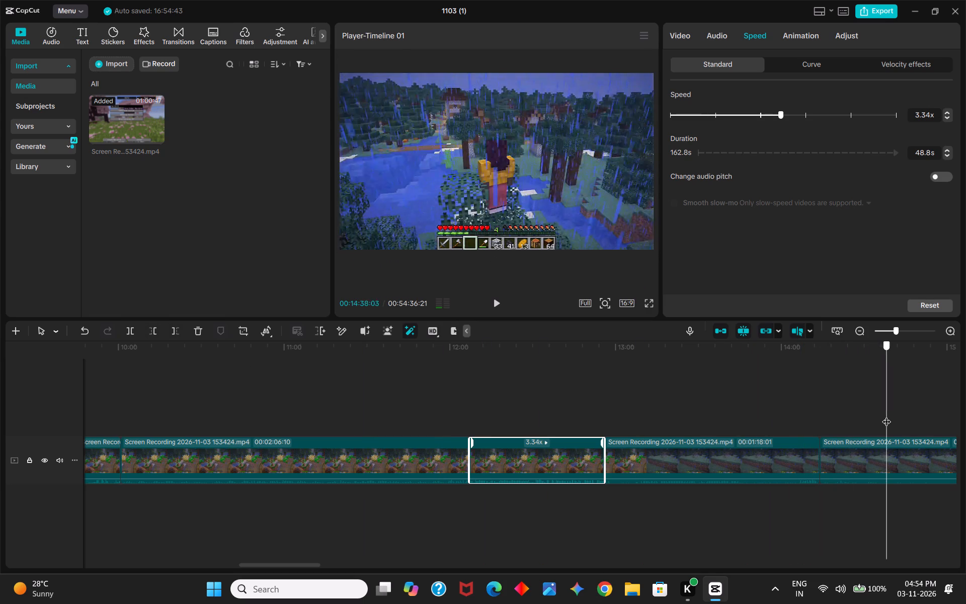
pyautogui.moveTo(887, 415); pyautogui.dragTo(886, 417)
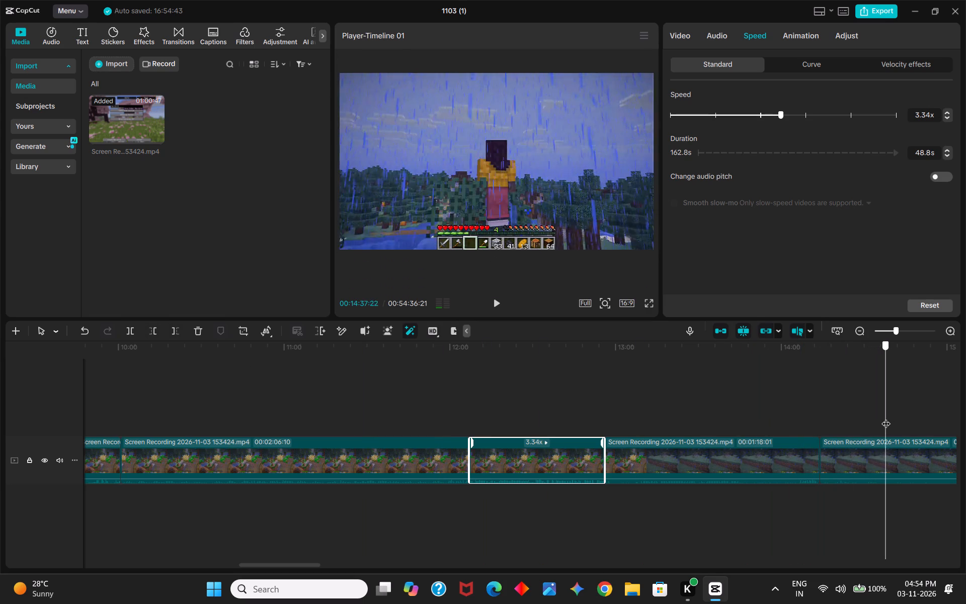
pyautogui.moveTo(886, 417); pyautogui.dragTo(901, 416)
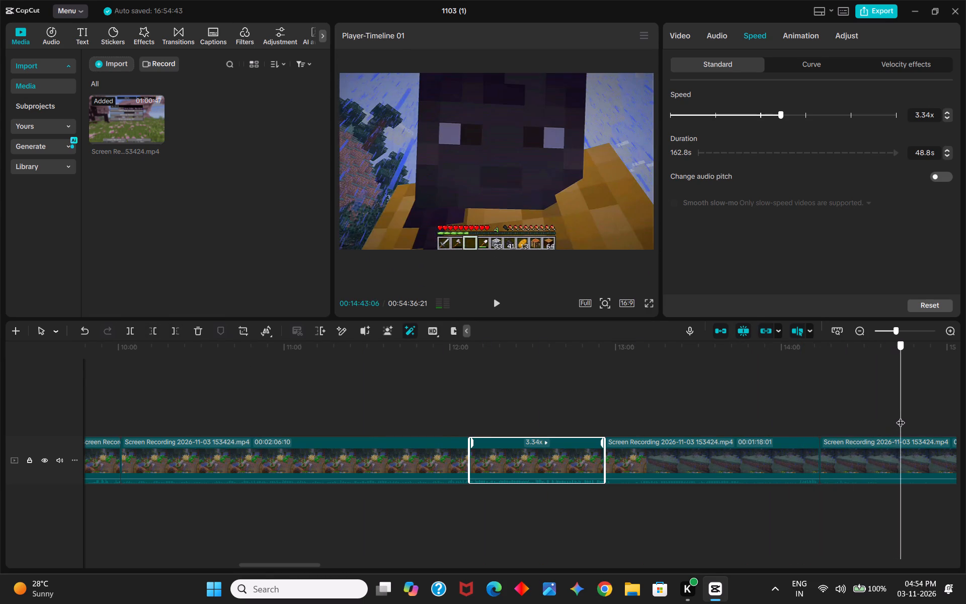
pyautogui.moveTo(901, 416); pyautogui.dragTo(884, 414)
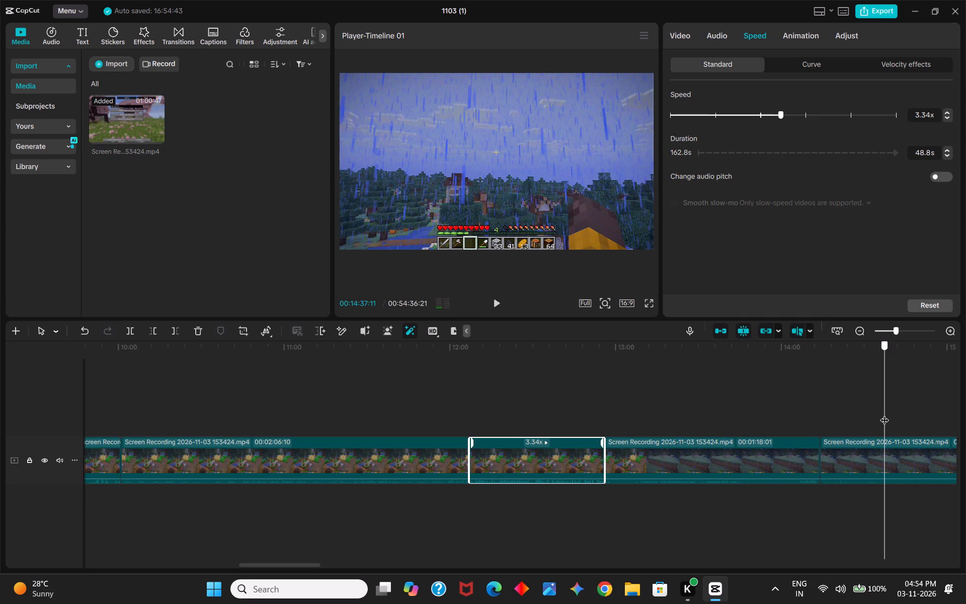
pyautogui.moveTo(884, 414); pyautogui.dragTo(882, 413)
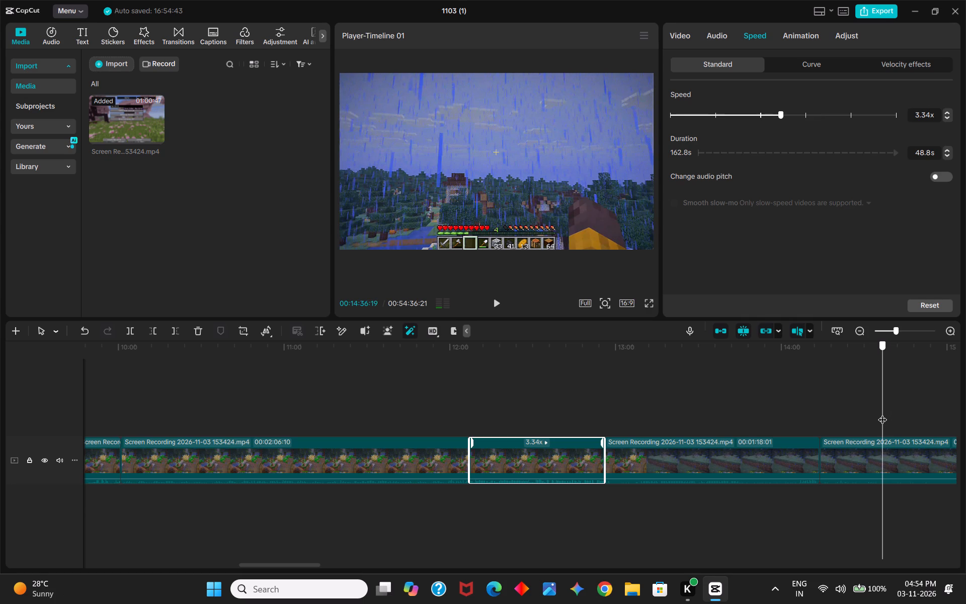
pyautogui.moveTo(882, 413); pyautogui.dragTo(892, 413)
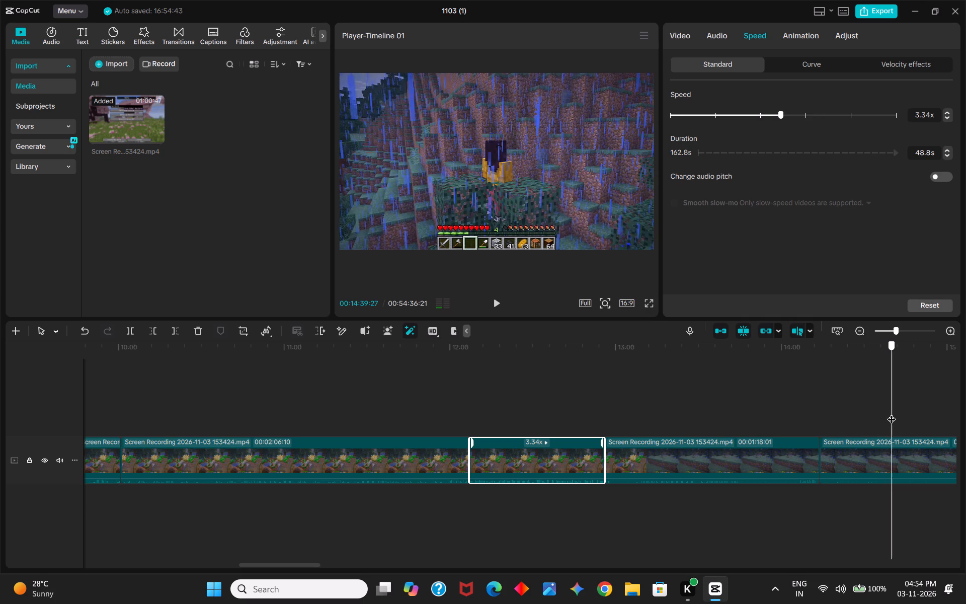
pyautogui.moveTo(892, 413); pyautogui.dragTo(894, 412)
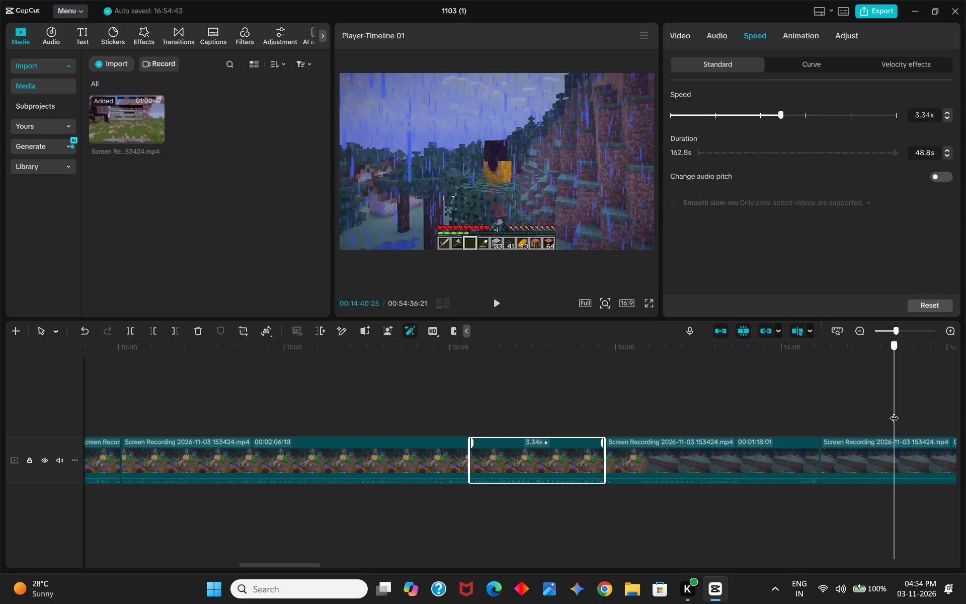
pyautogui.moveTo(894, 412); pyautogui.dragTo(898, 411)
pyautogui.click(898, 411)
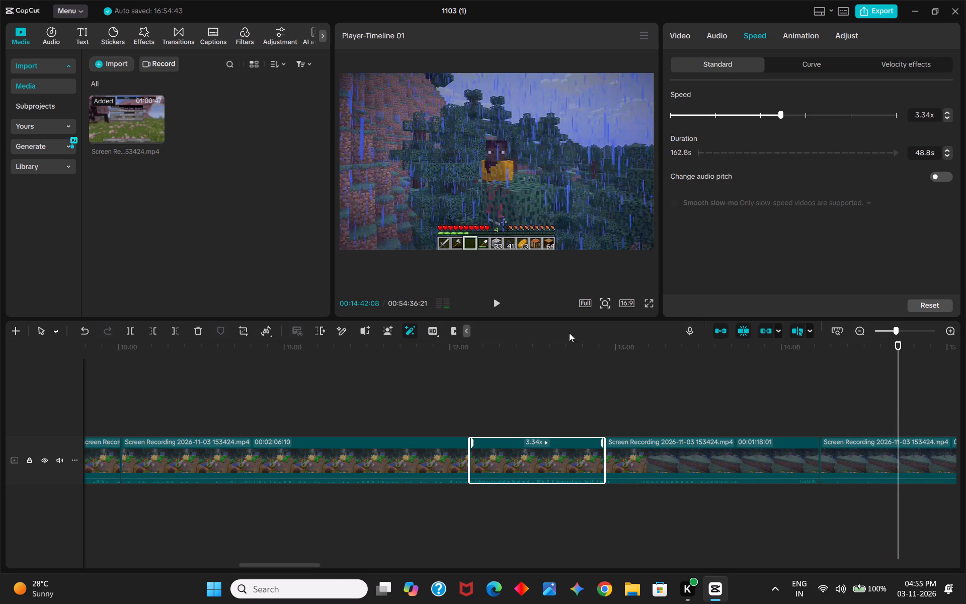
pyautogui.click(913, 461)
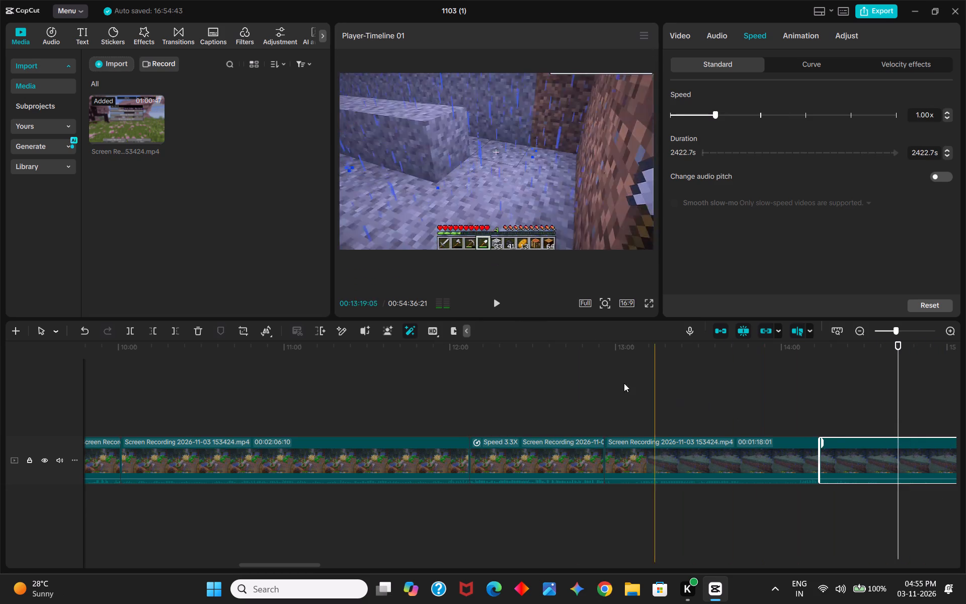
pyautogui.click(152, 331)
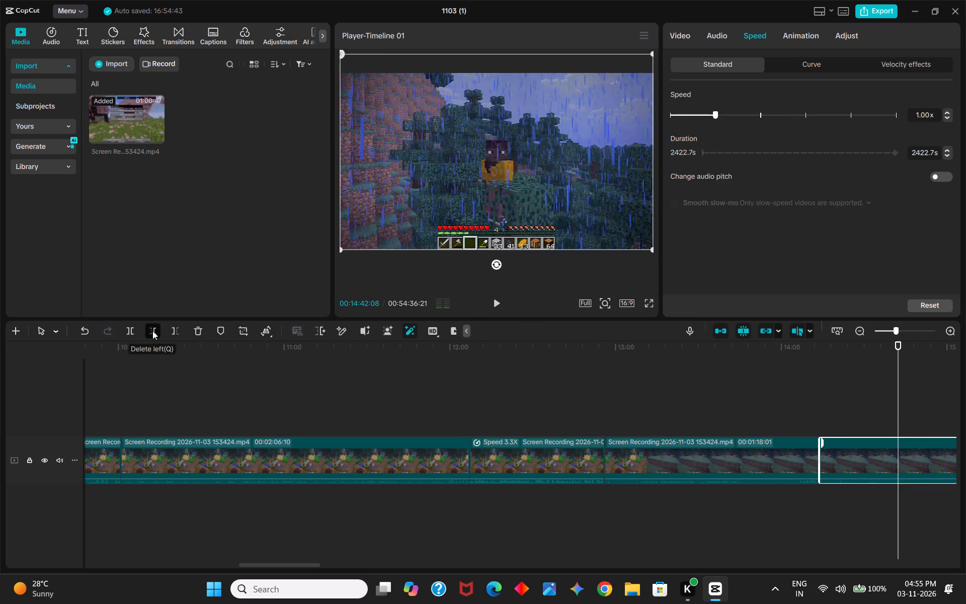
# Play from the join after the sheep kill and trim the last segment's start further, up to 00:14:19:27.
pyautogui.moveTo(897, 398); pyautogui.dragTo(820, 415)
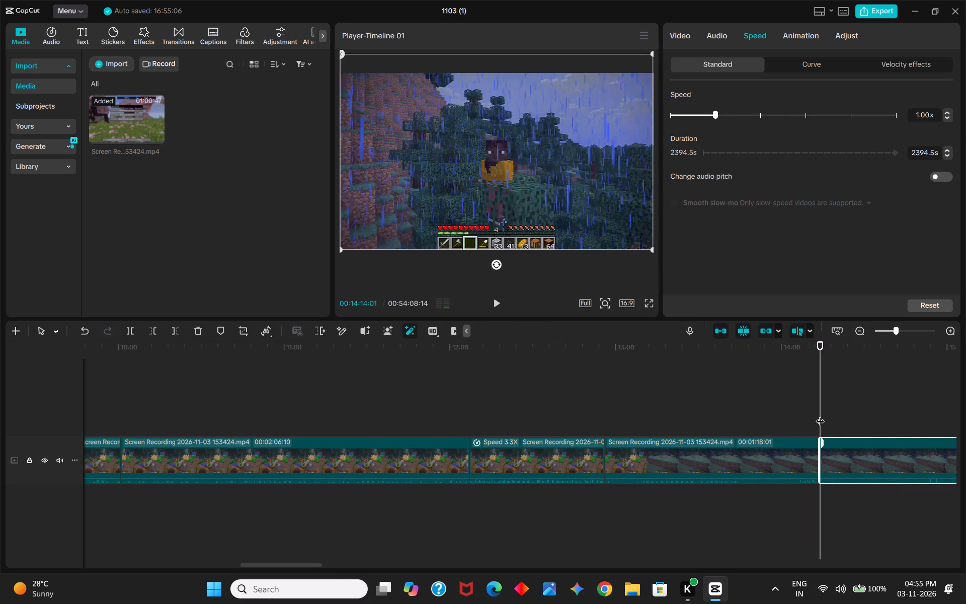
pyautogui.click(497, 303)
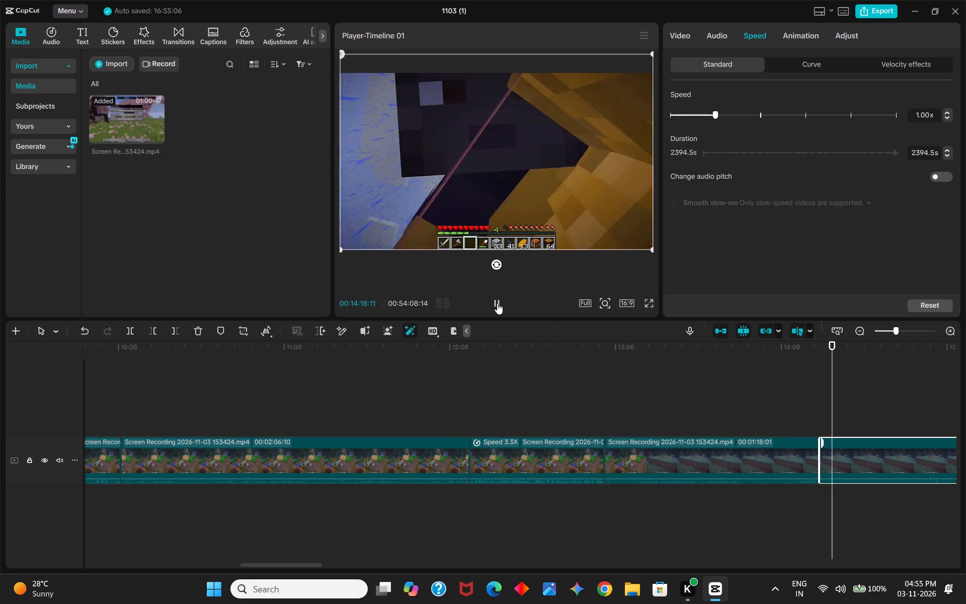
pyautogui.click(497, 303)
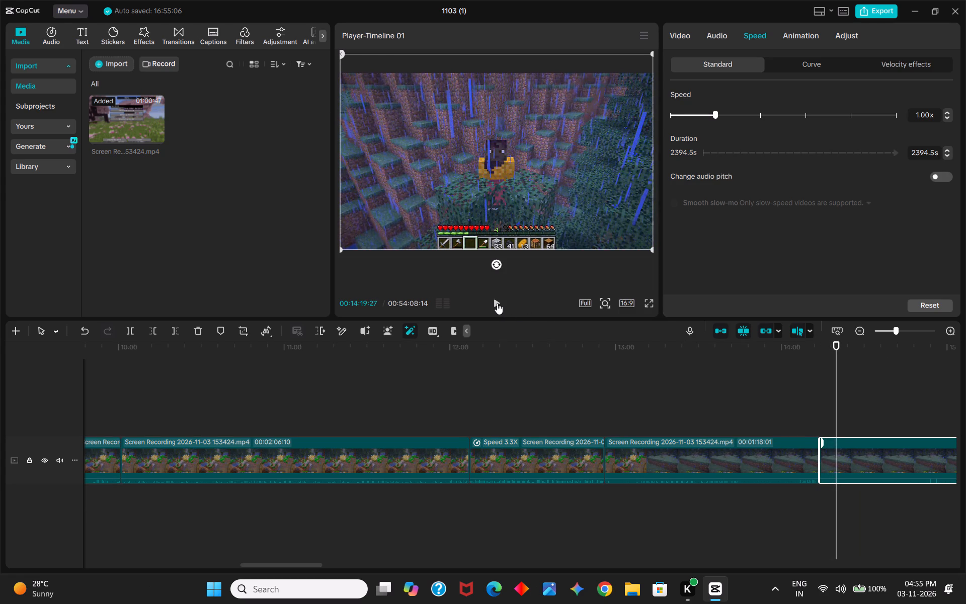
pyautogui.click(158, 332)
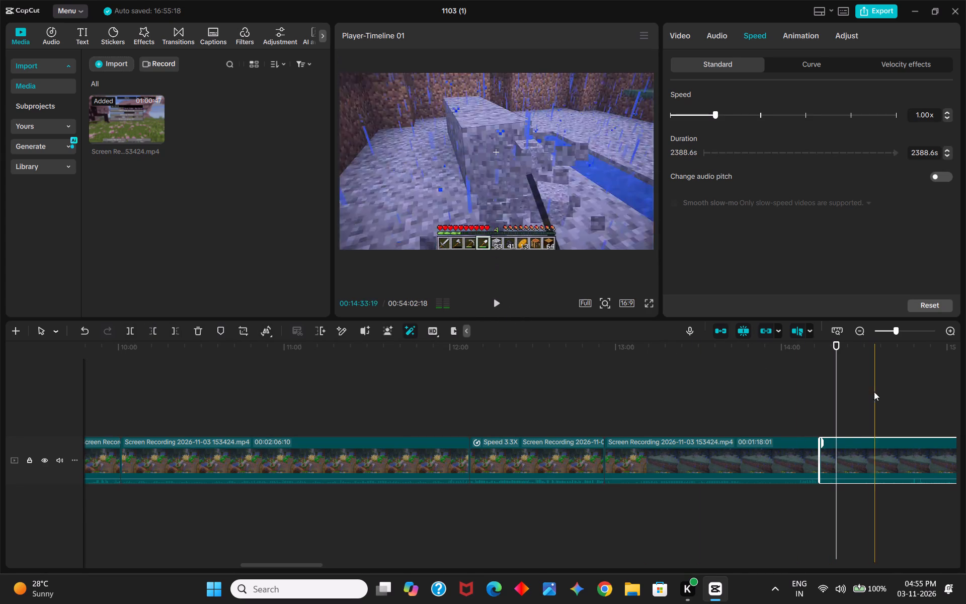
# Play the third-person footage from the join and split the segment at 00:14:44:14.
pyautogui.moveTo(833, 398); pyautogui.dragTo(822, 400)
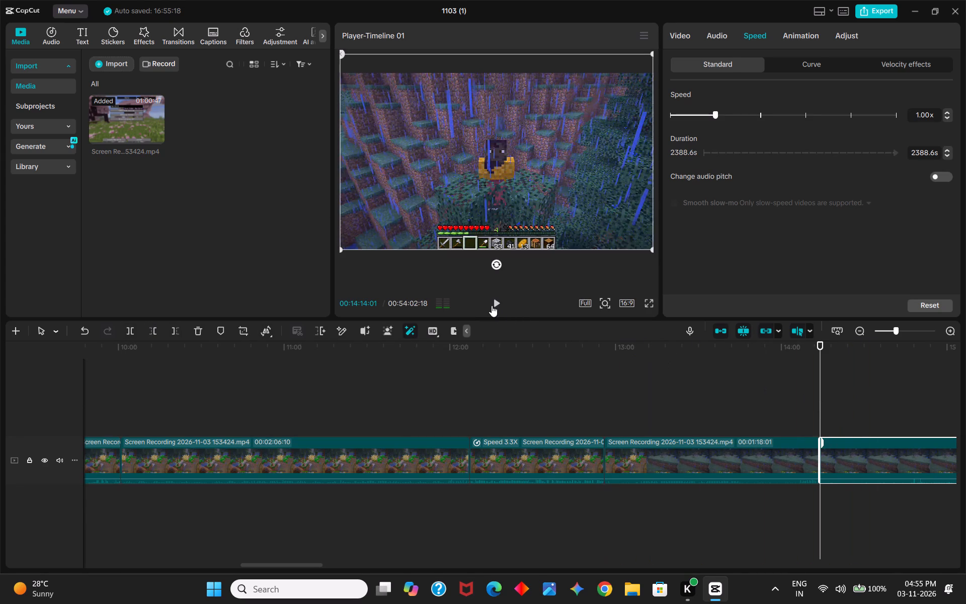
pyautogui.click(492, 306)
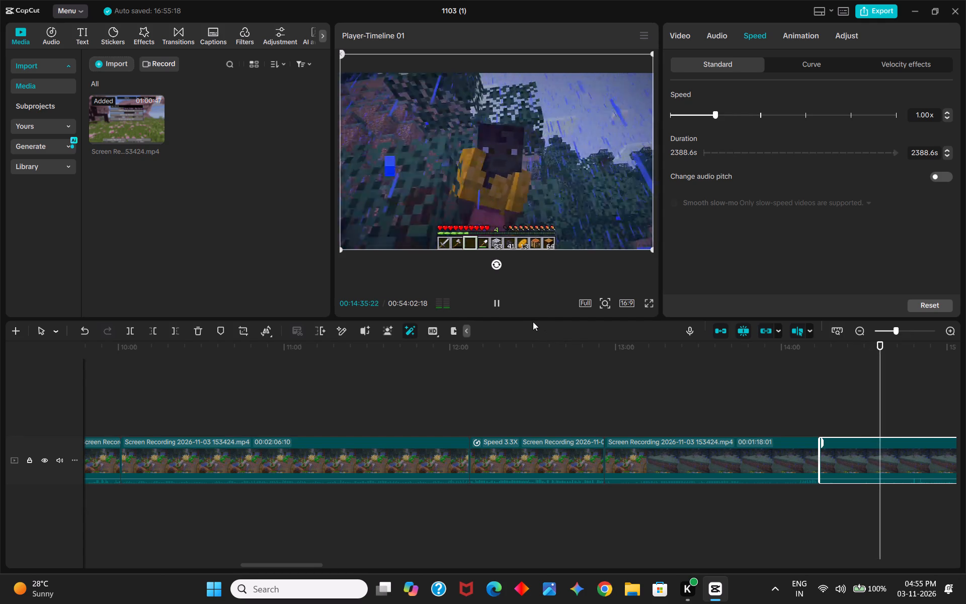
pyautogui.click(500, 304)
pyautogui.click(500, 304)
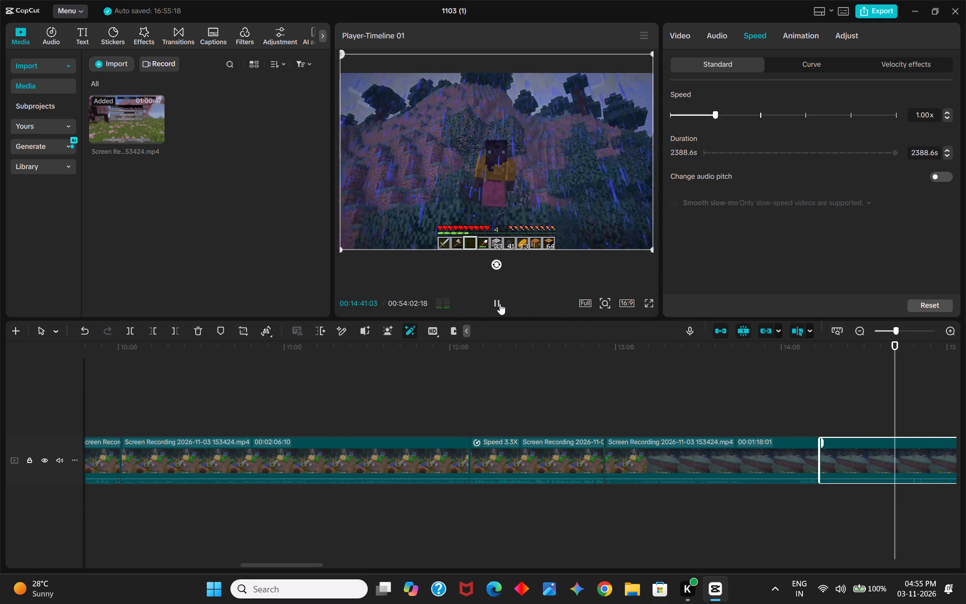
pyautogui.click(500, 304)
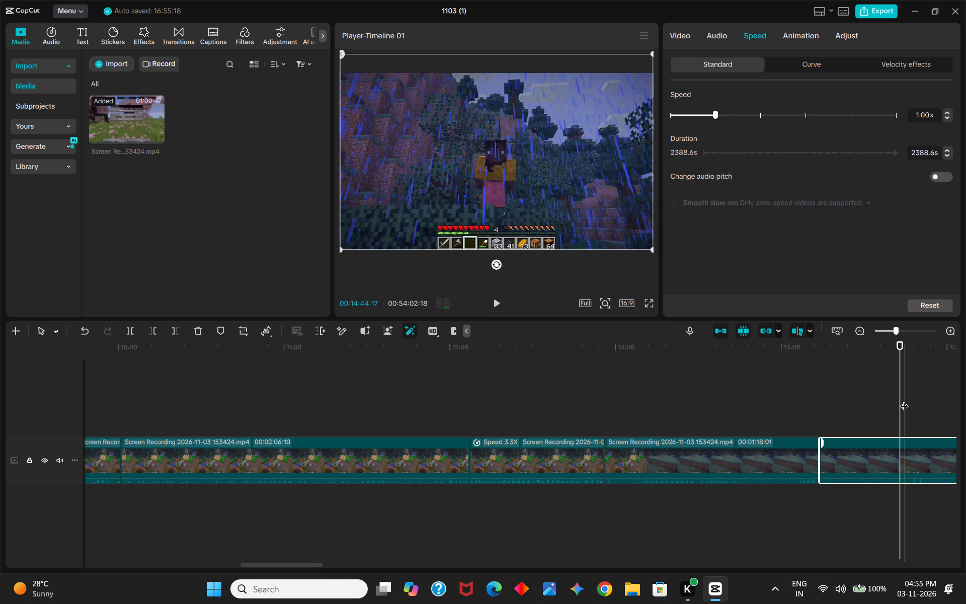
pyautogui.click(904, 400)
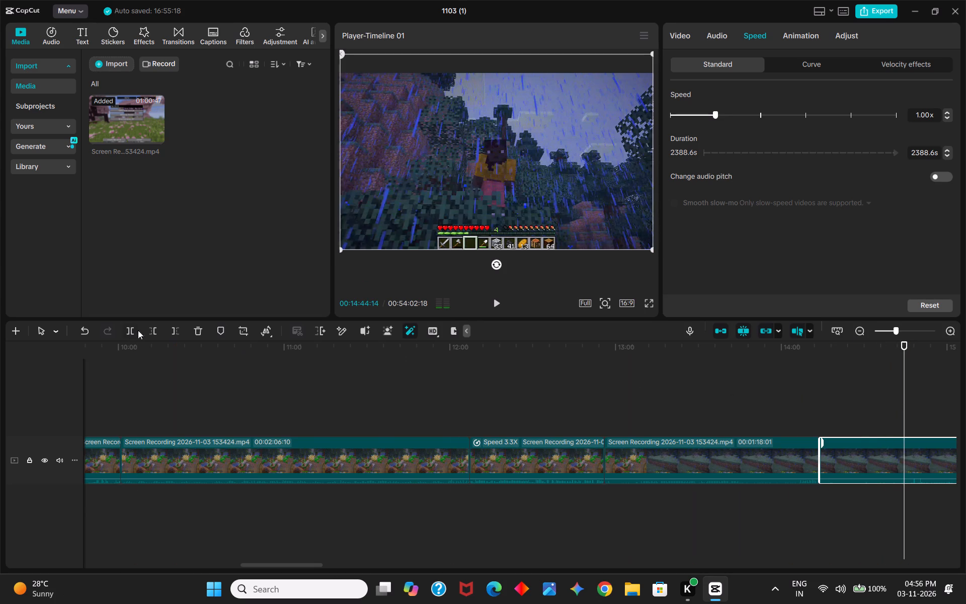
pyautogui.click(136, 329)
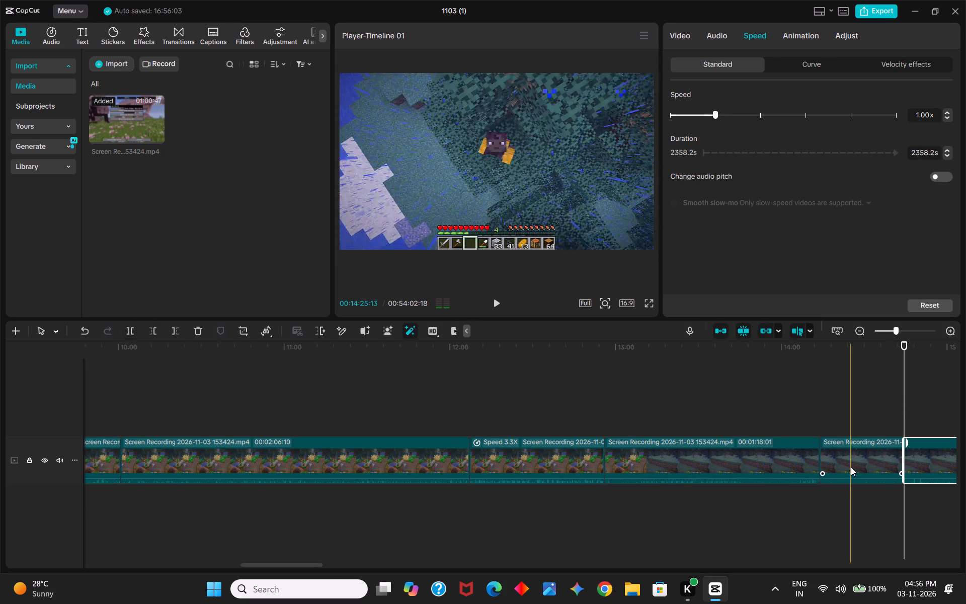
# Move the 30.5-second third-person segment from before the last segment to the very start of the timeline.
pyautogui.moveTo(851, 467); pyautogui.dragTo(66, 457)
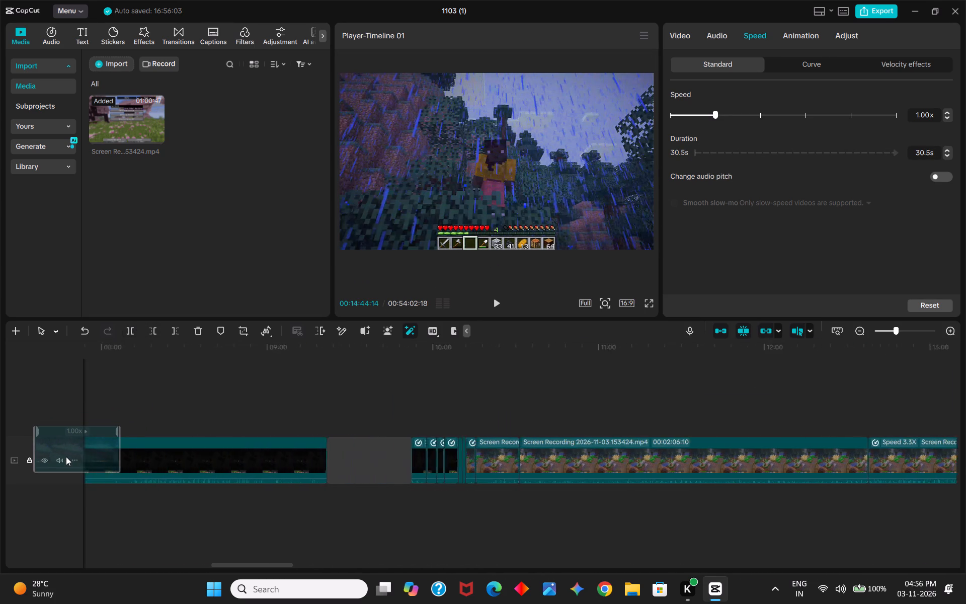
pyautogui.moveTo(66, 457); pyautogui.dragTo(66, 457)
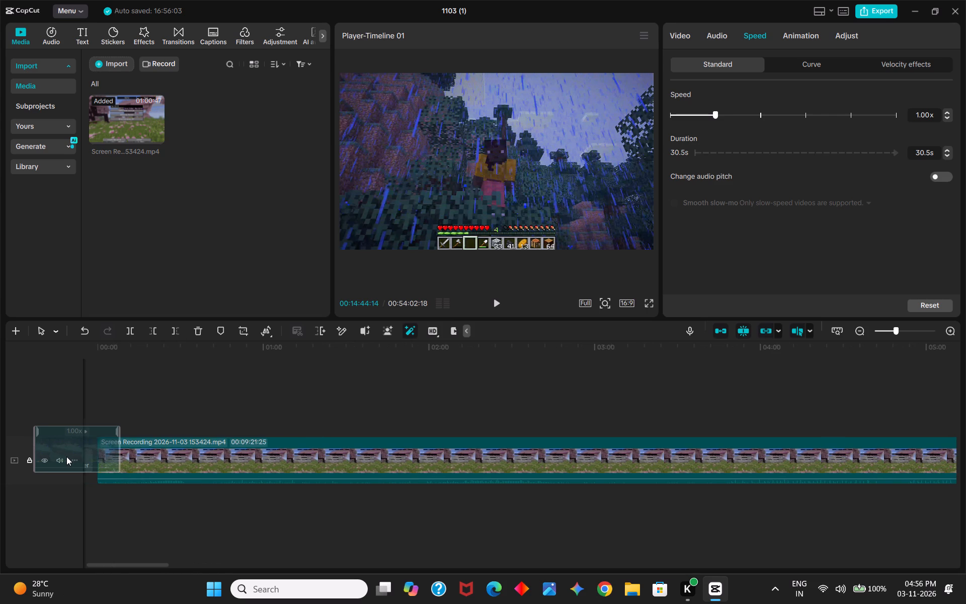
pyautogui.moveTo(66, 457); pyautogui.dragTo(117, 464)
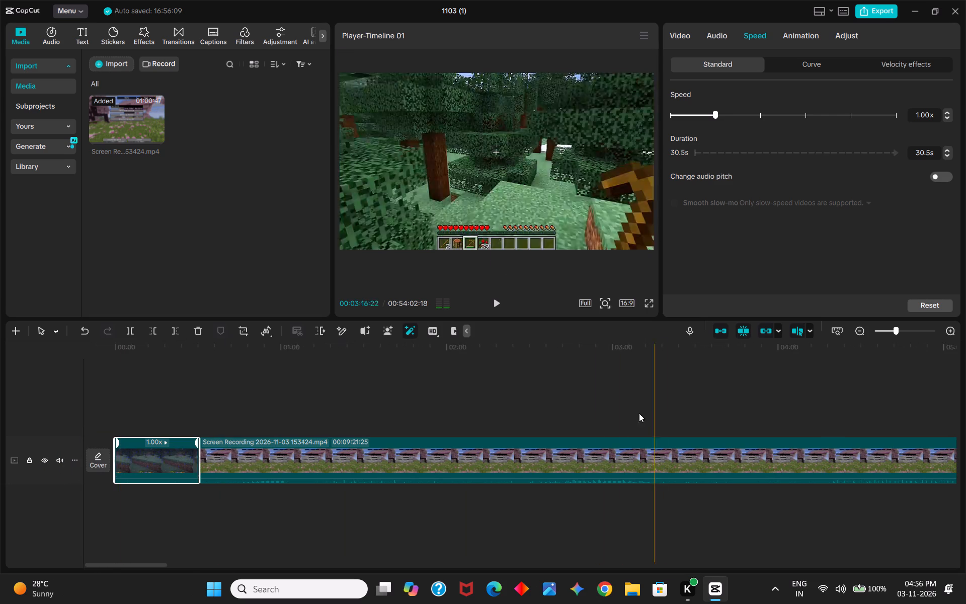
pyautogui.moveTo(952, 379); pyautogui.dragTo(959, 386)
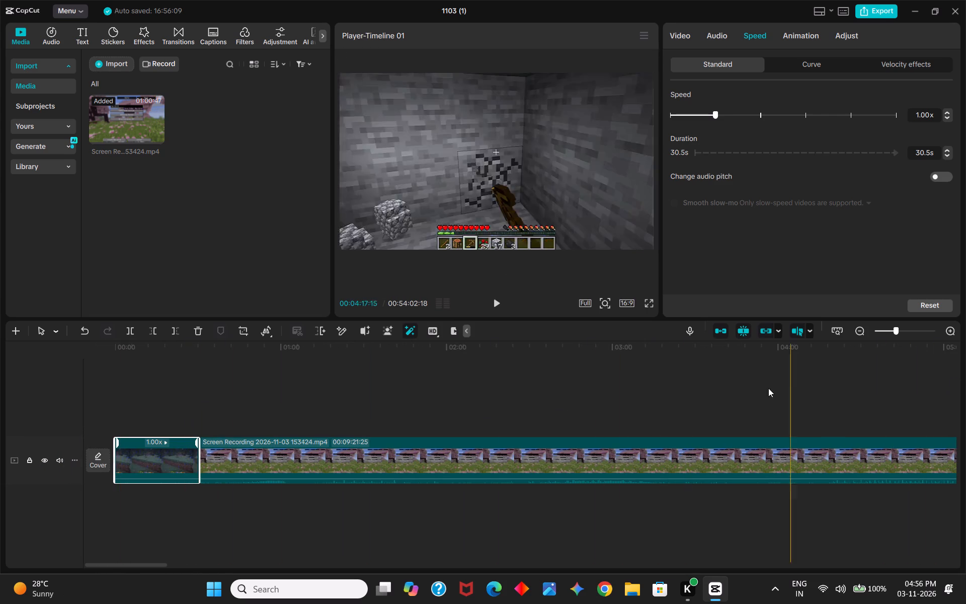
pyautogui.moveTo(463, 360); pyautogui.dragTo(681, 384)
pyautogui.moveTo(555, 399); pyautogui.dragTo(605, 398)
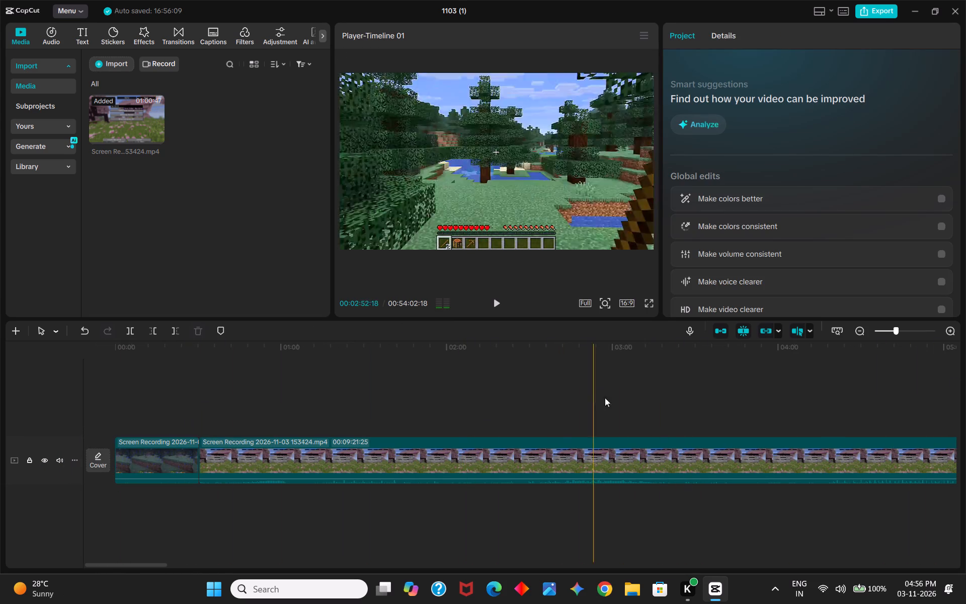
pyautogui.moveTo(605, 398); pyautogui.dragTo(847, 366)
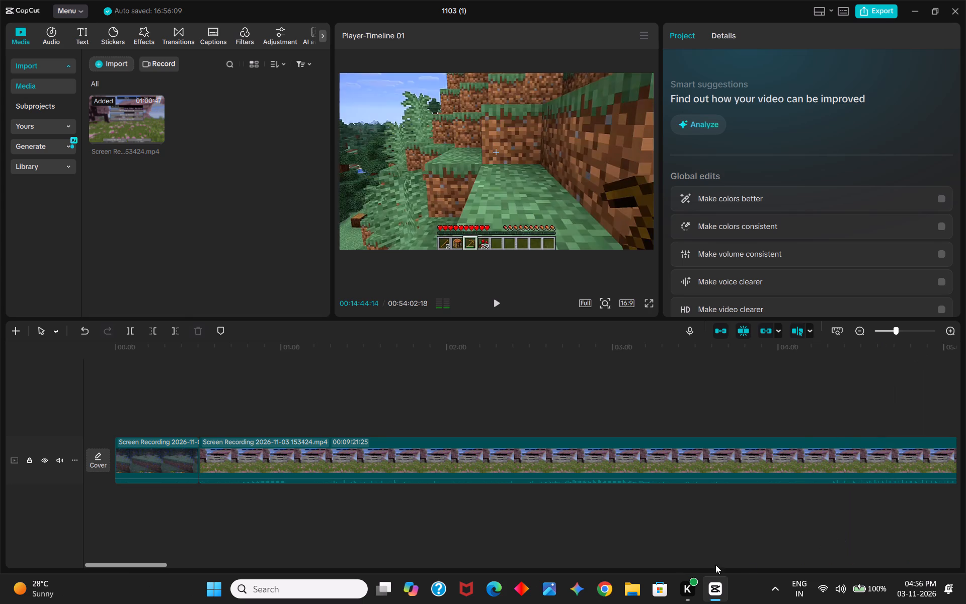
# Find the moment the player approaches the water after the third-person view and trim the last segment's start up to 00:14:54:00.
pyautogui.moveTo(144, 562); pyautogui.dragTo(516, 574)
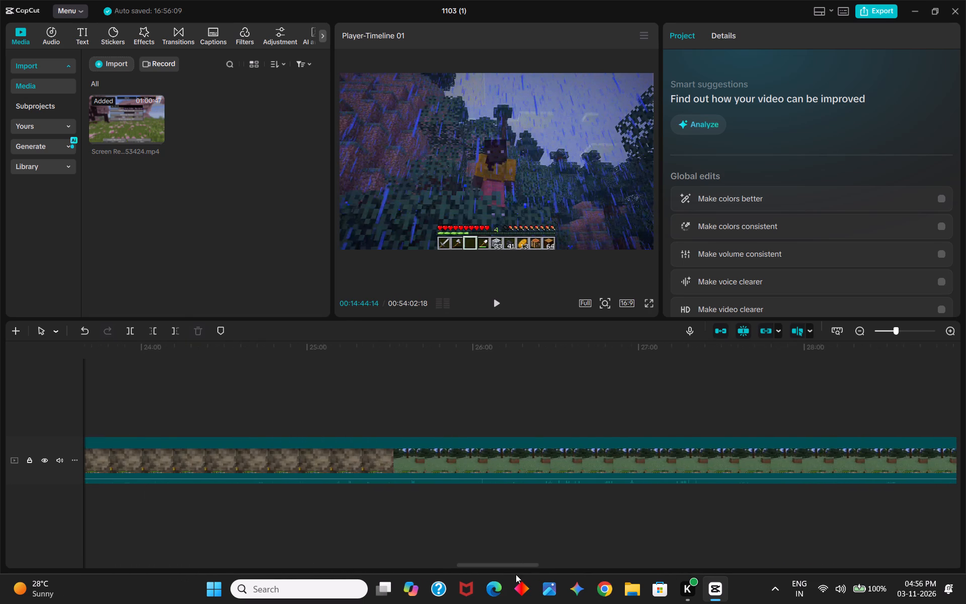
pyautogui.moveTo(516, 574); pyautogui.dragTo(355, 557)
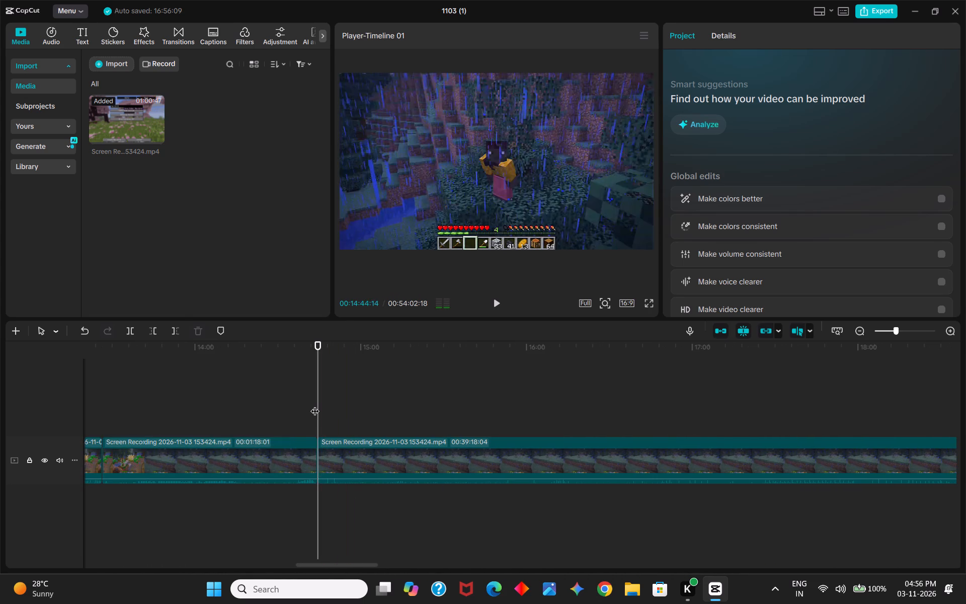
pyautogui.moveTo(315, 402); pyautogui.dragTo(329, 405)
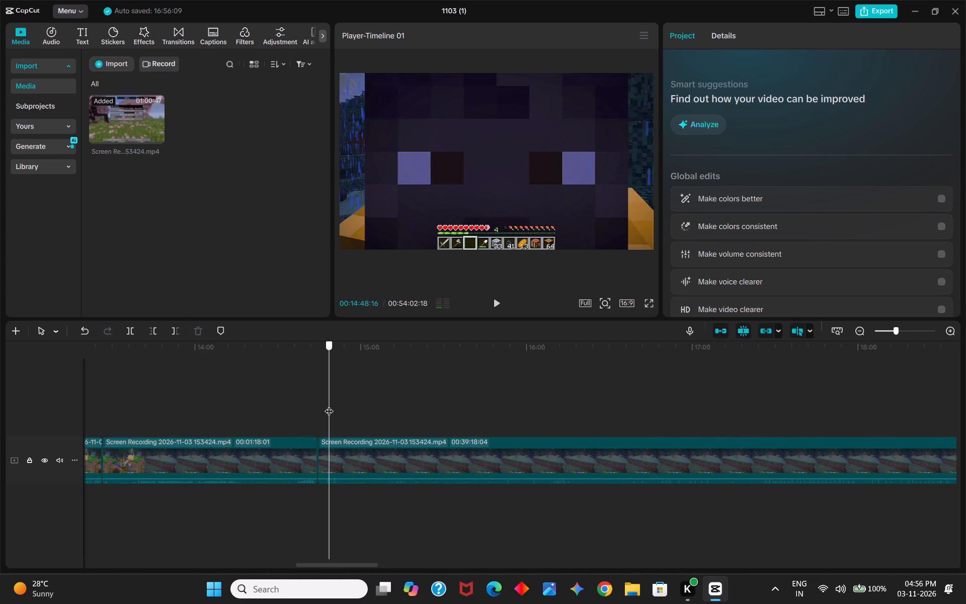
pyautogui.moveTo(329, 405); pyautogui.dragTo(356, 405)
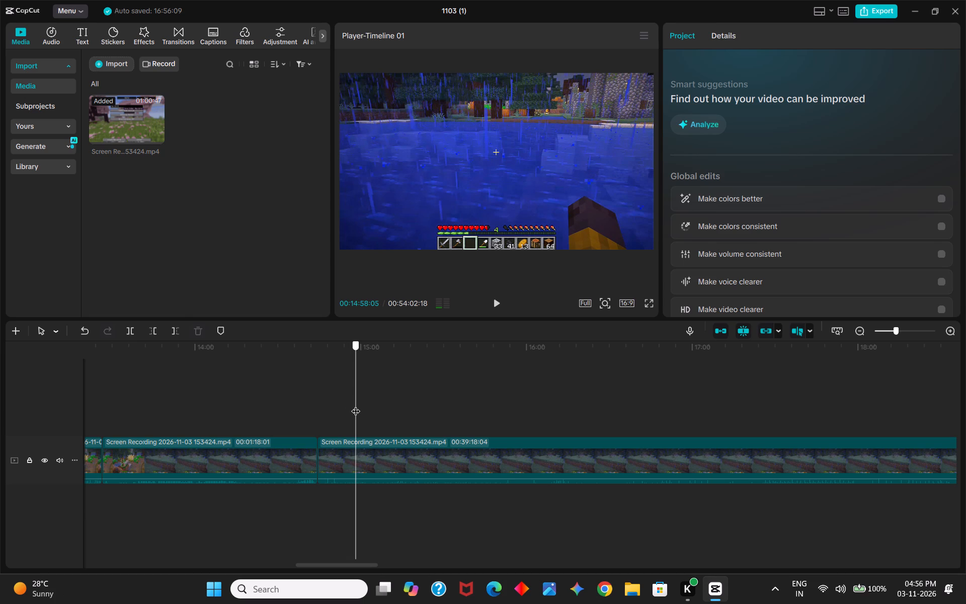
pyautogui.moveTo(356, 405); pyautogui.dragTo(340, 408)
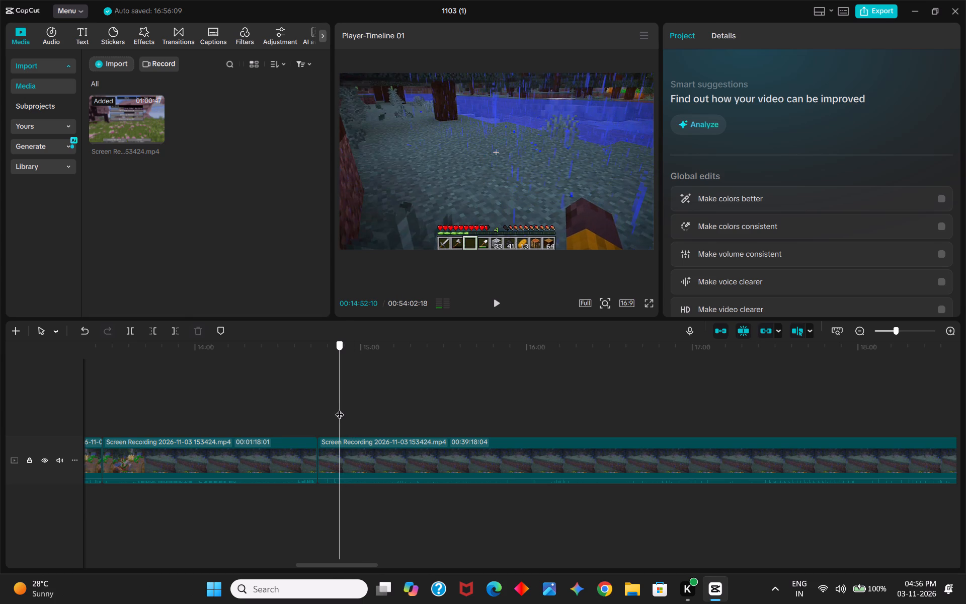
pyautogui.moveTo(340, 408); pyautogui.dragTo(344, 408)
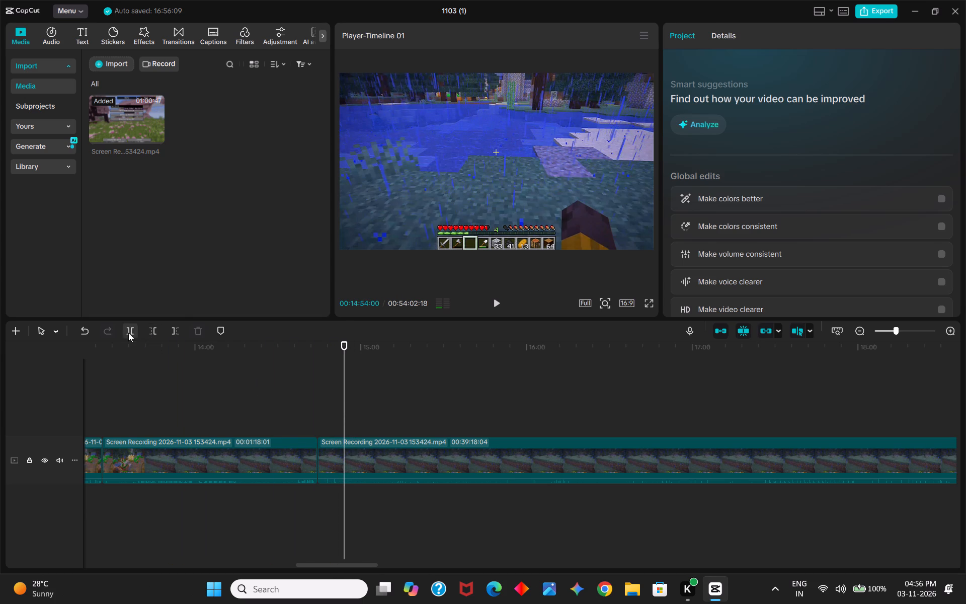
pyautogui.click(149, 329)
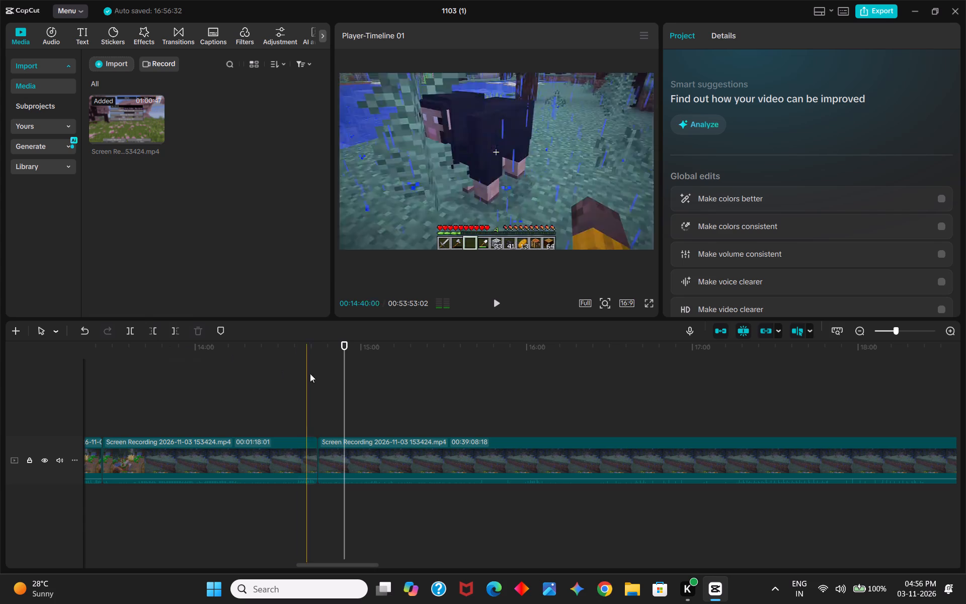
# Play the footage from the join before the last segment at 00:14:44:14 to check the cut.
pyautogui.moveTo(344, 392); pyautogui.dragTo(317, 409)
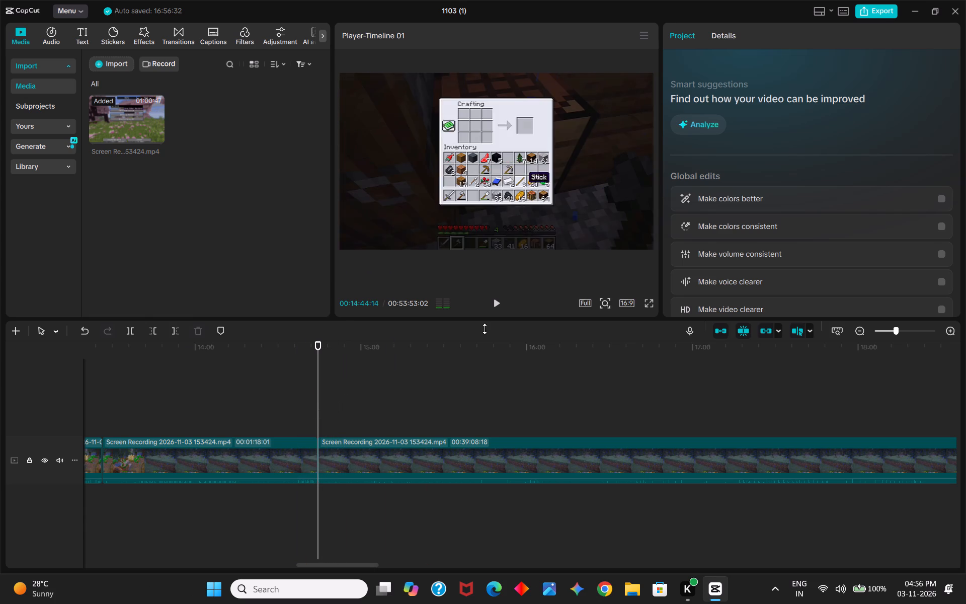
pyautogui.click(496, 307)
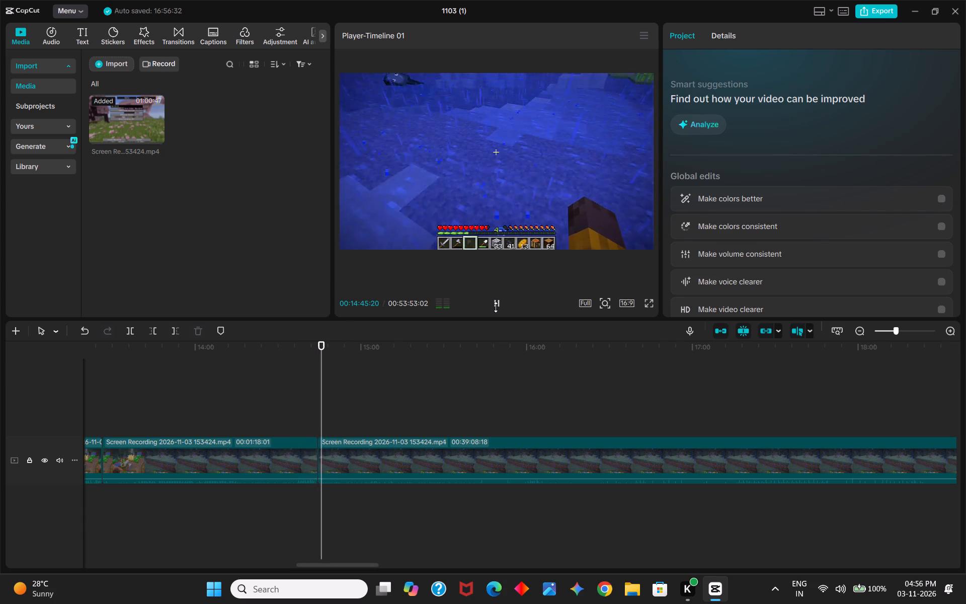
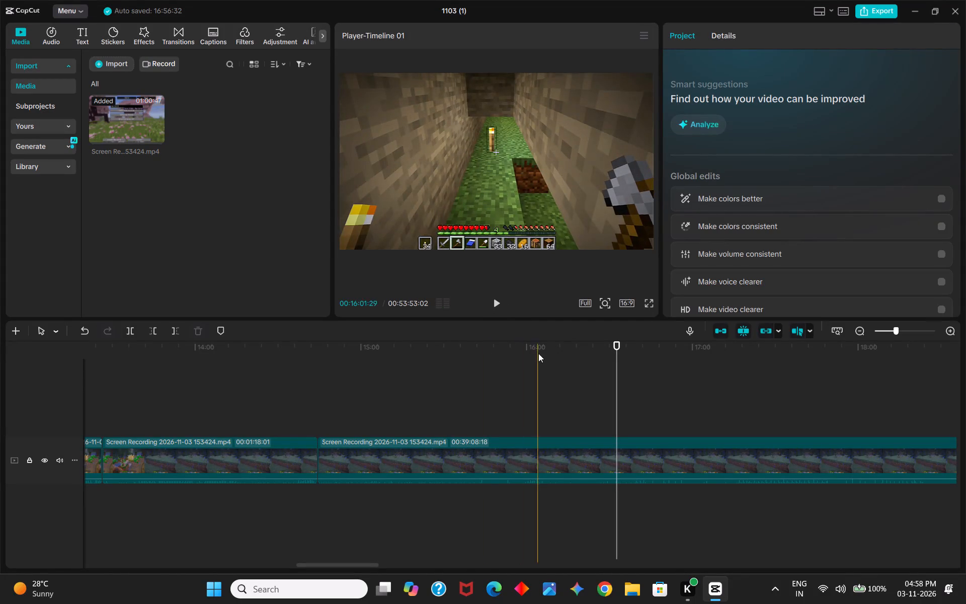
# Split the last segment at 00:16:32:18 and trim the start of the new last segment up to 00:17:18:17.
pyautogui.click(129, 328)
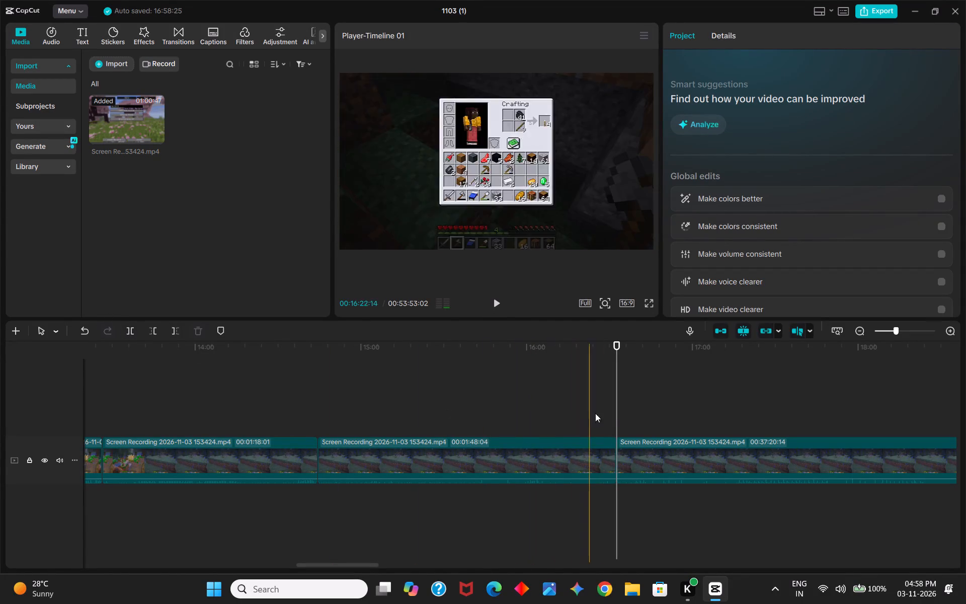
pyautogui.moveTo(620, 402); pyautogui.dragTo(833, 382)
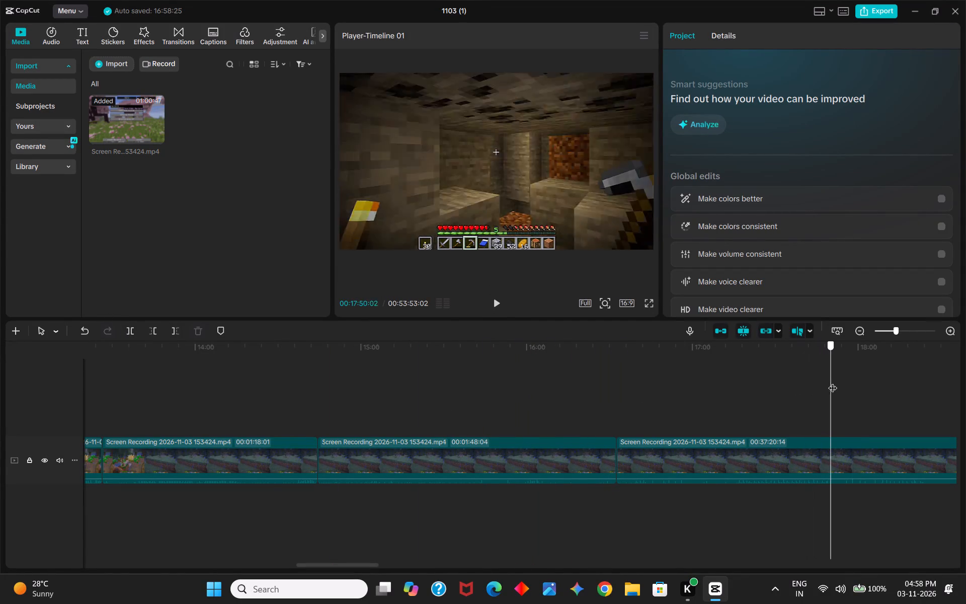
pyautogui.moveTo(833, 382); pyautogui.dragTo(752, 392)
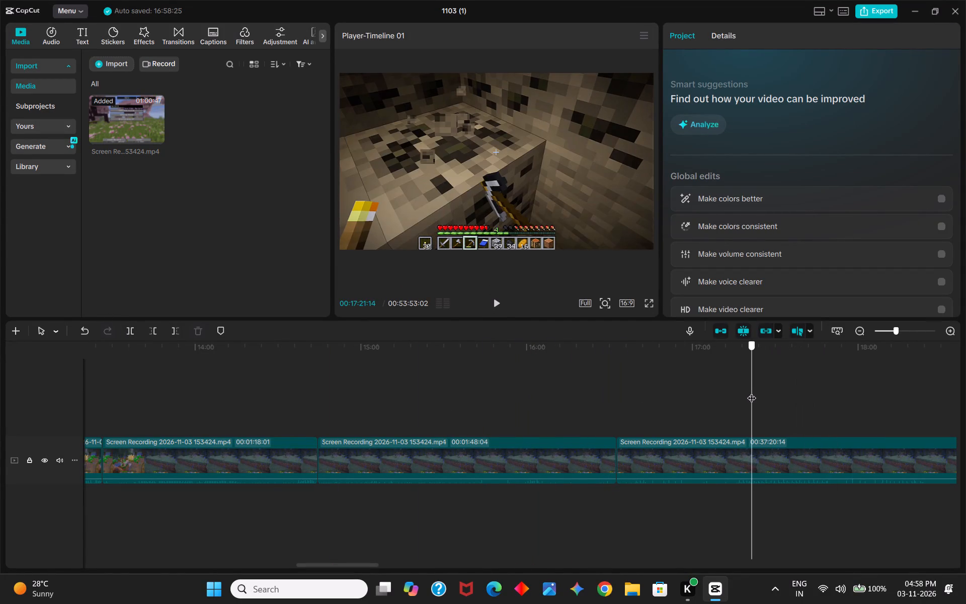
pyautogui.moveTo(752, 392); pyautogui.dragTo(738, 387)
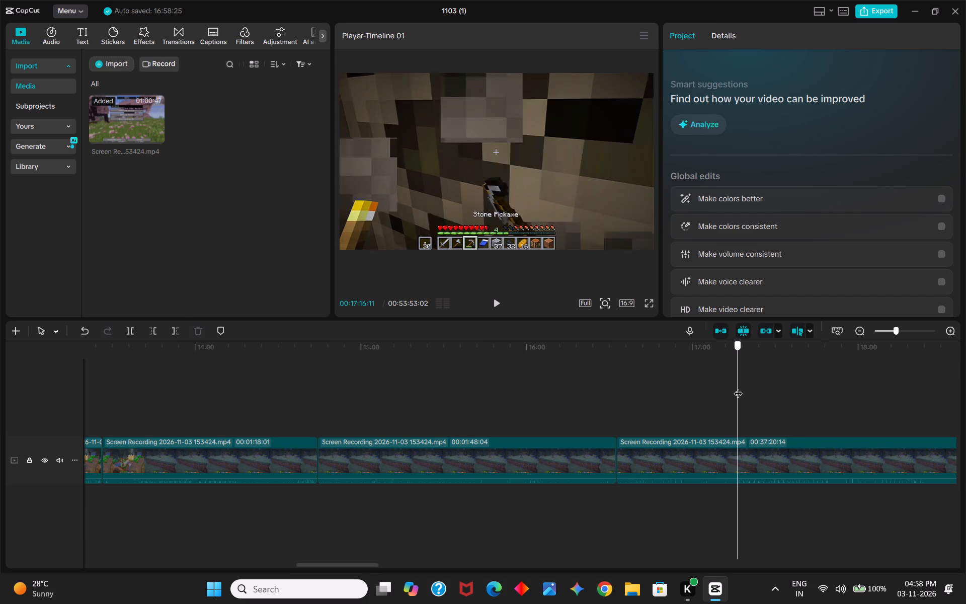
pyautogui.moveTo(738, 387); pyautogui.dragTo(744, 379)
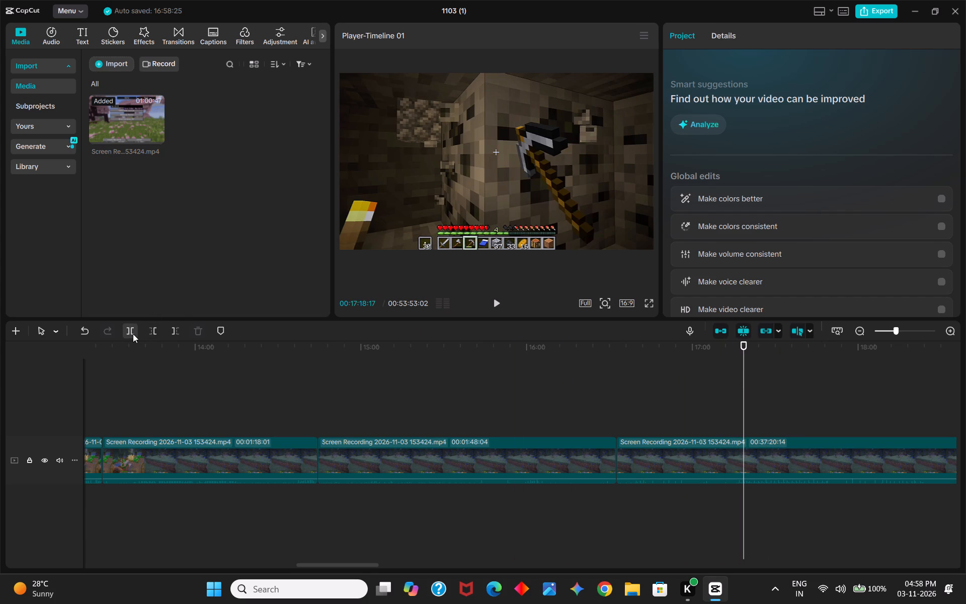
pyautogui.click(152, 331)
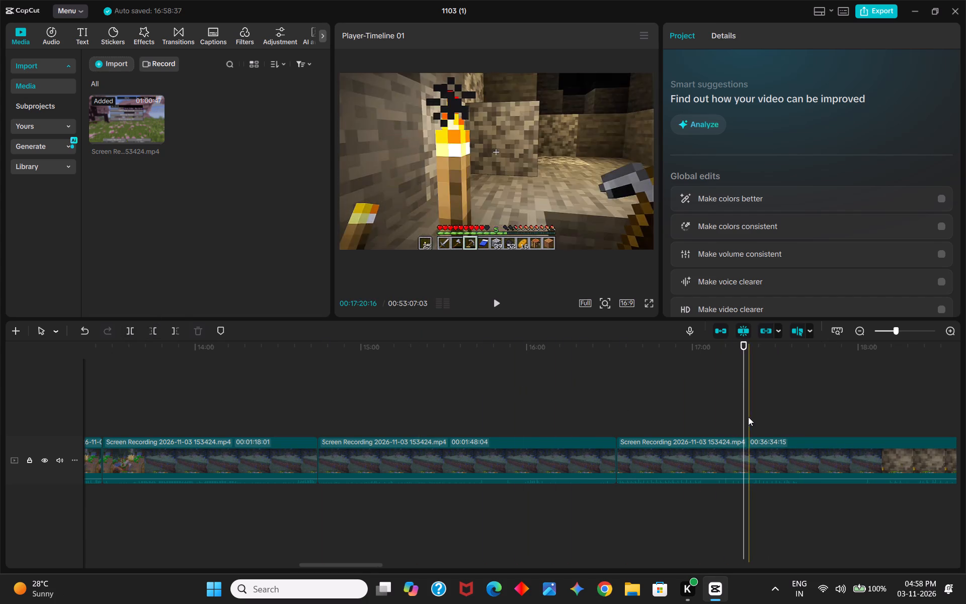
# Find where the coal mining ends in the last segment and split it at 00:17:02:10.
pyautogui.moveTo(745, 415); pyautogui.dragTo(620, 427)
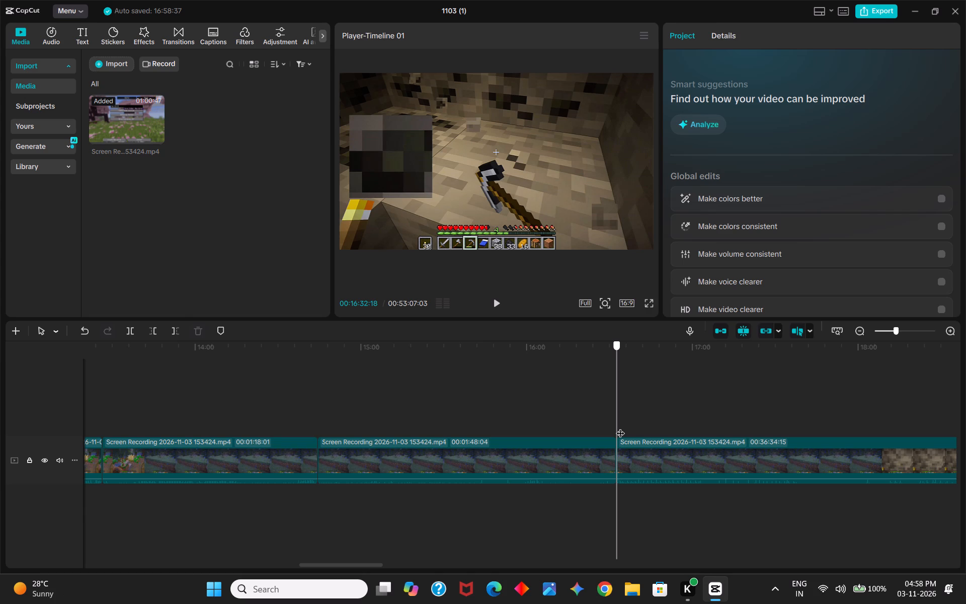
pyautogui.moveTo(620, 427); pyautogui.dragTo(629, 427)
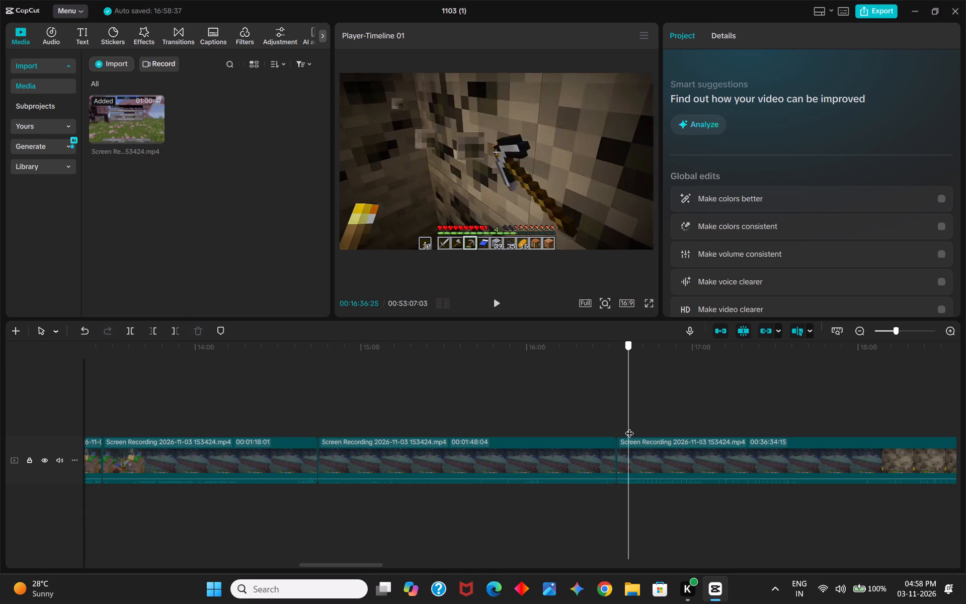
pyautogui.moveTo(629, 427); pyautogui.dragTo(676, 404)
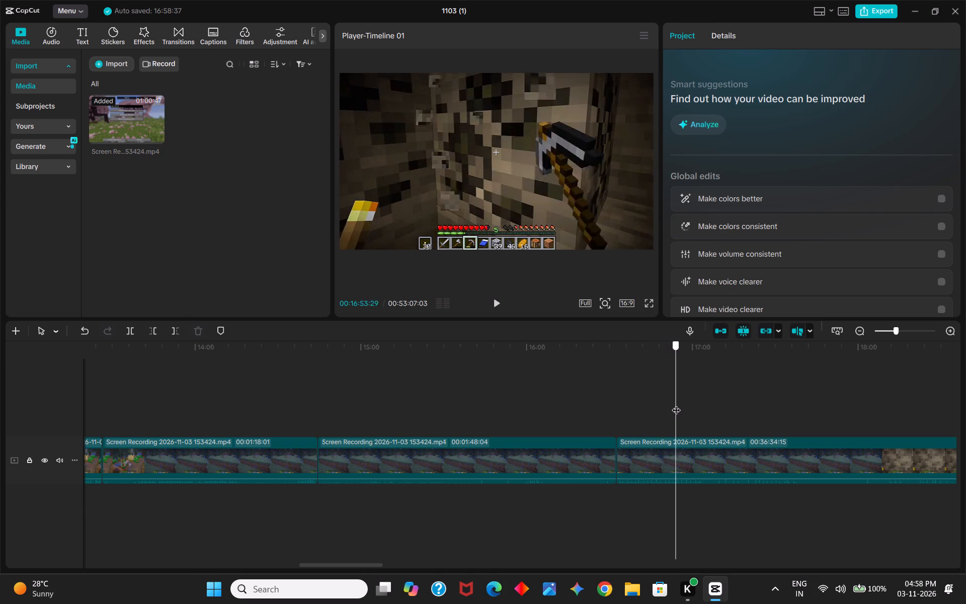
pyautogui.moveTo(676, 404); pyautogui.dragTo(710, 378)
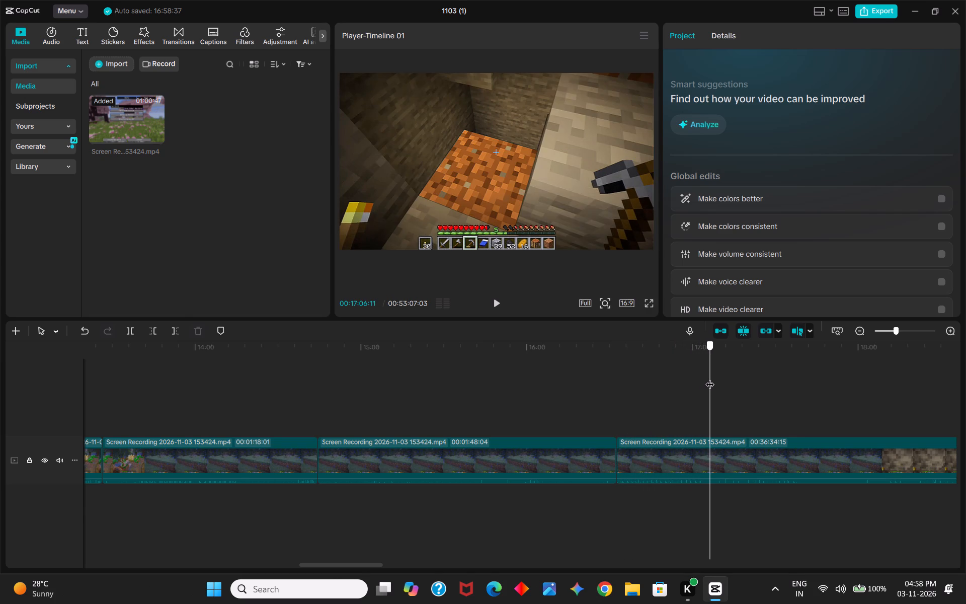
pyautogui.moveTo(710, 378); pyautogui.dragTo(696, 379)
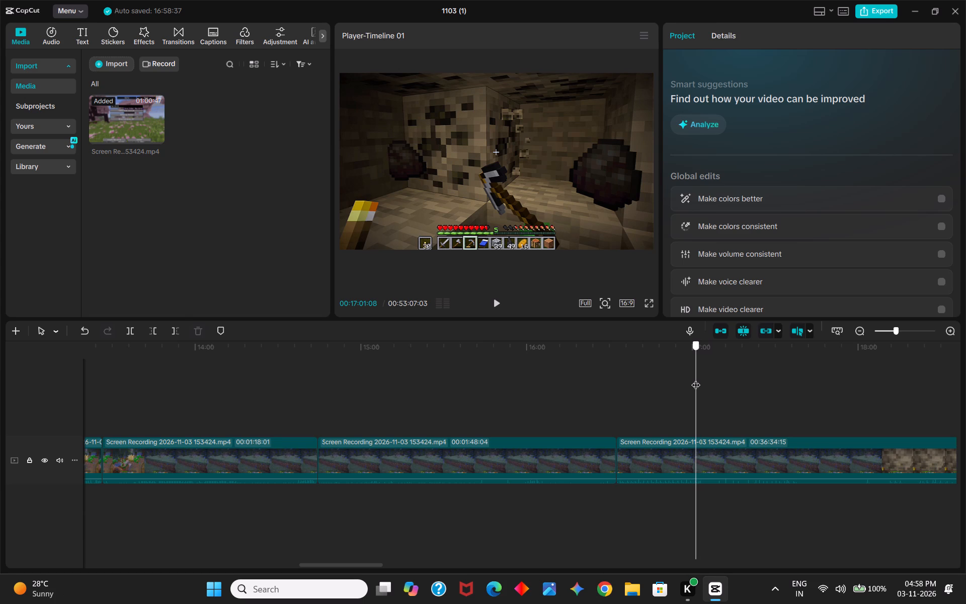
pyautogui.moveTo(696, 379); pyautogui.dragTo(698, 379)
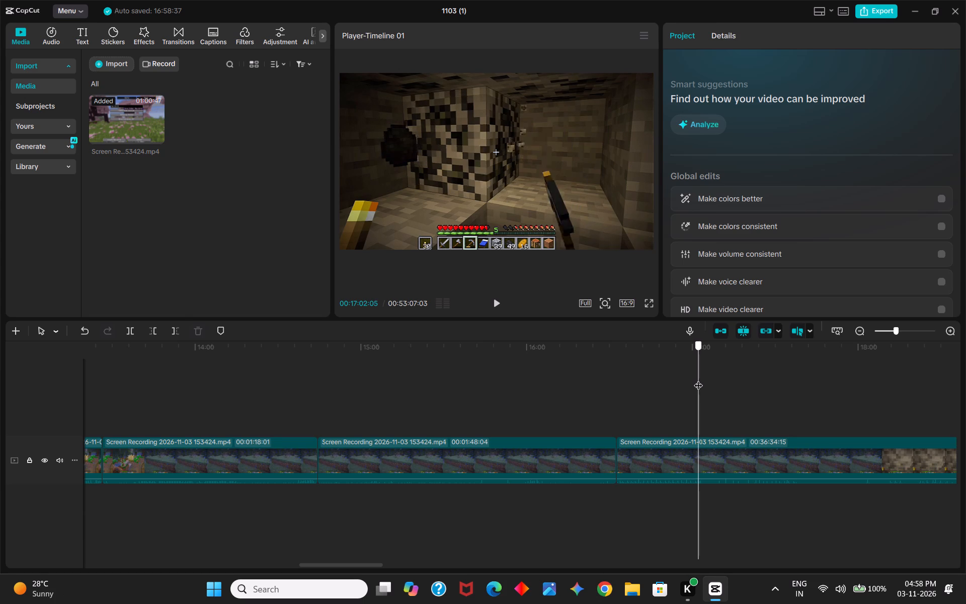
pyautogui.moveTo(698, 379); pyautogui.dragTo(700, 379)
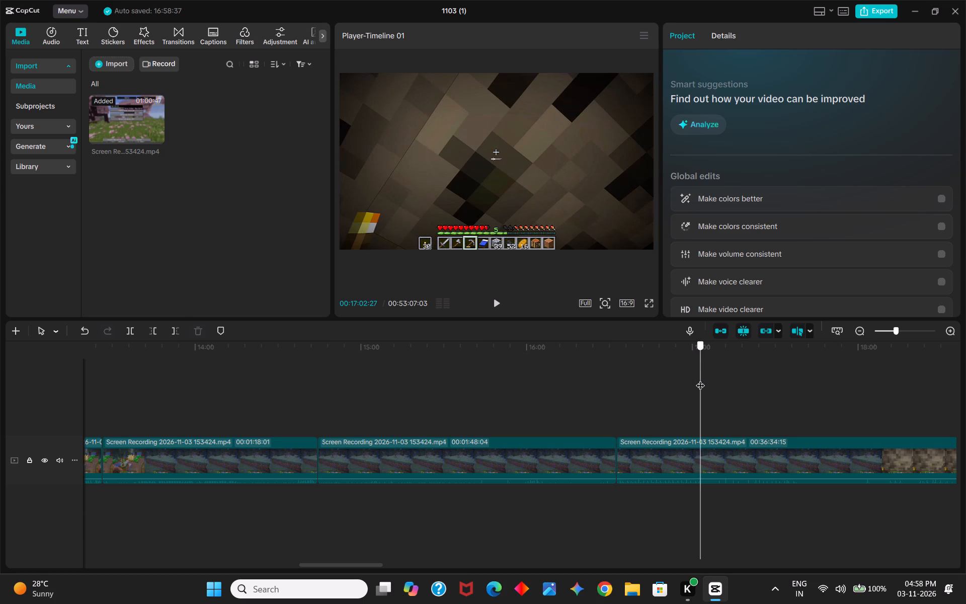
pyautogui.moveTo(700, 379); pyautogui.dragTo(699, 382)
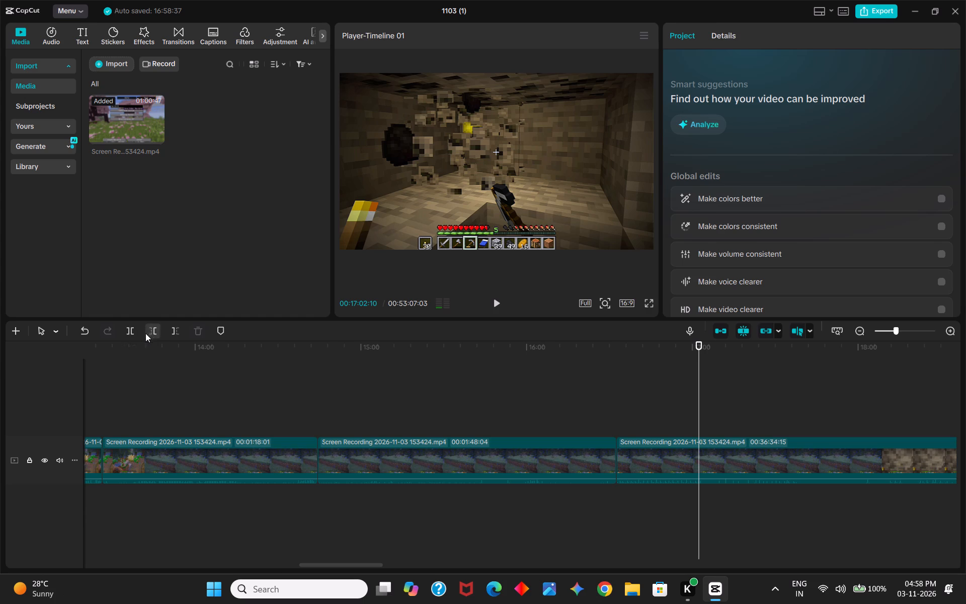
pyautogui.click(131, 331)
# Speed up the 29.8-second coal-mining segment just before the new split to 3.30x.
pyautogui.click(658, 475)
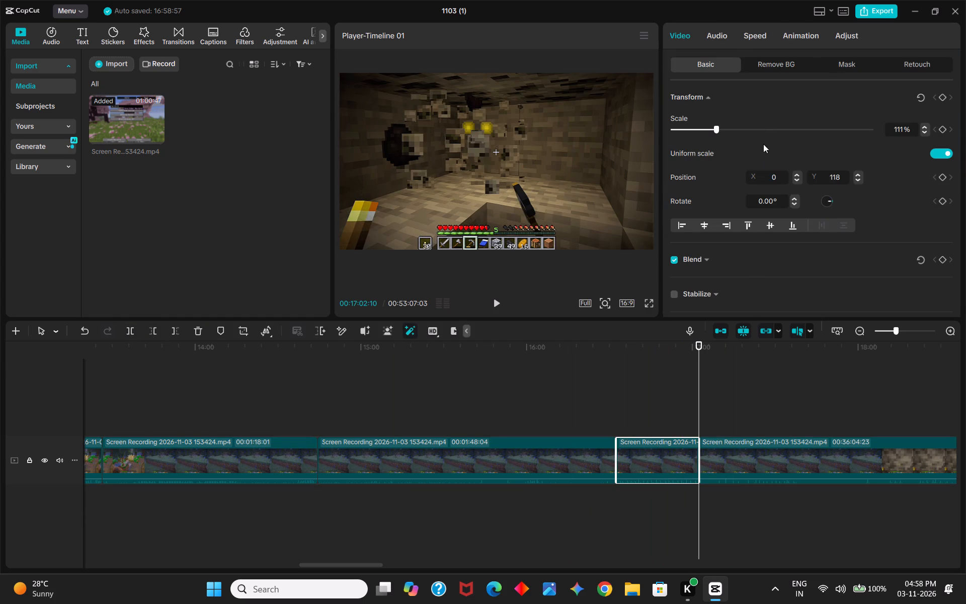
pyautogui.click(743, 38)
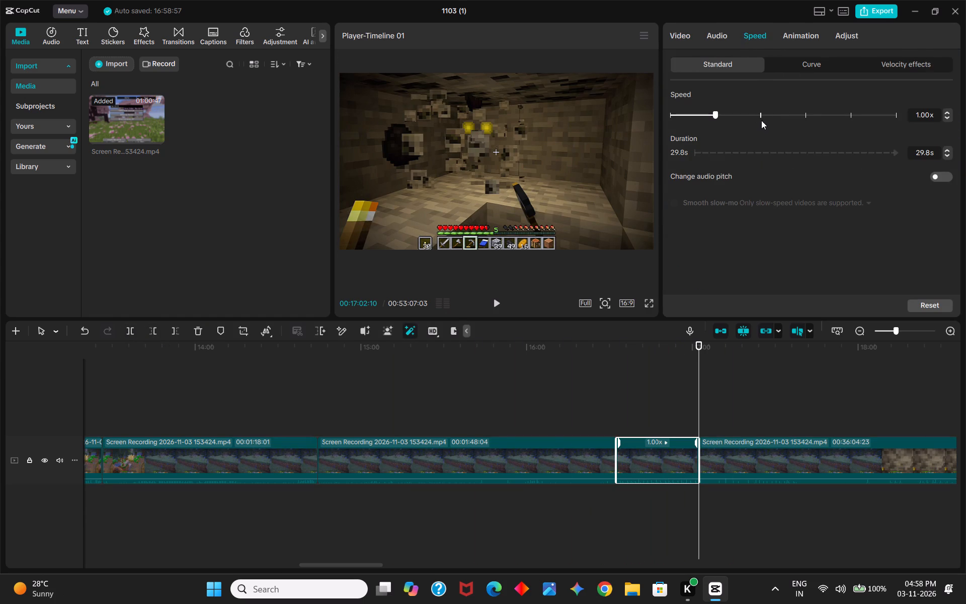
pyautogui.click(762, 116)
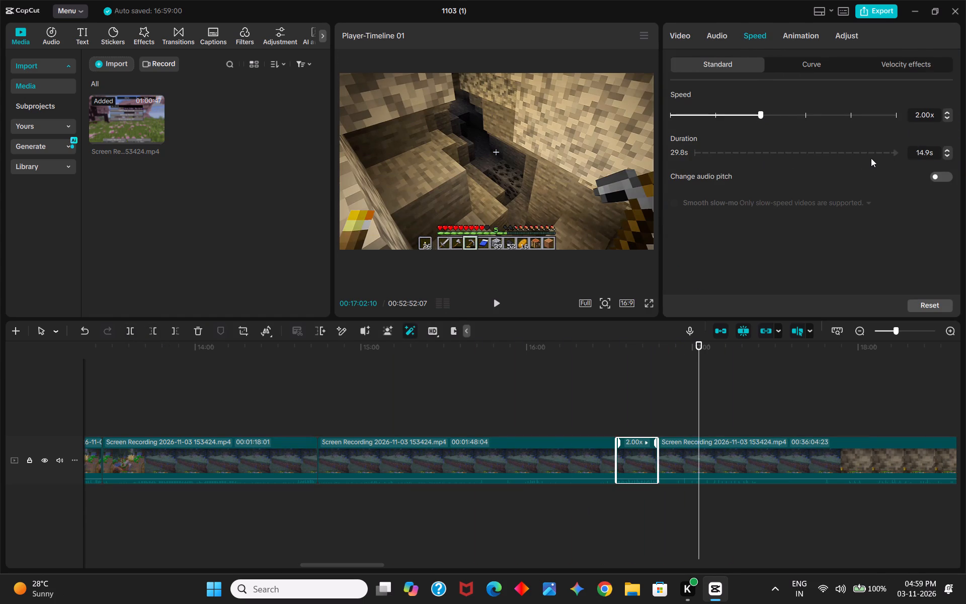
pyautogui.tripleClick(947, 113)
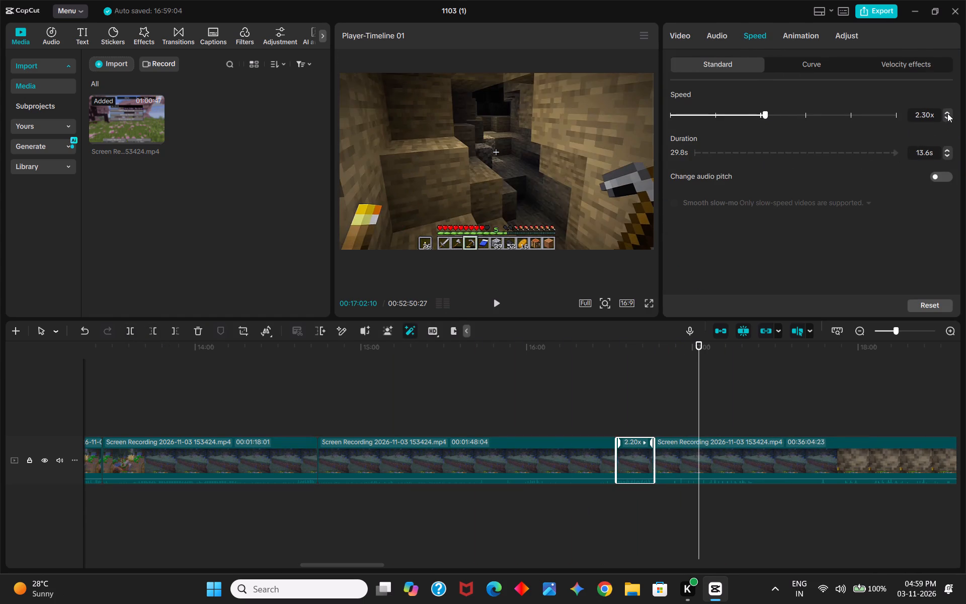
pyautogui.click(947, 113)
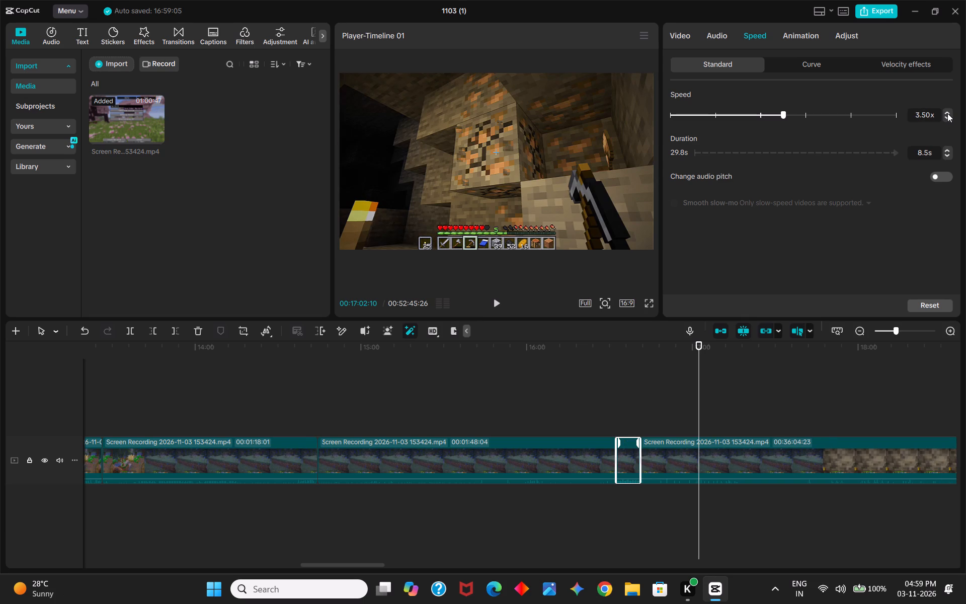
pyautogui.tripleClick(946, 117)
pyautogui.click(946, 117)
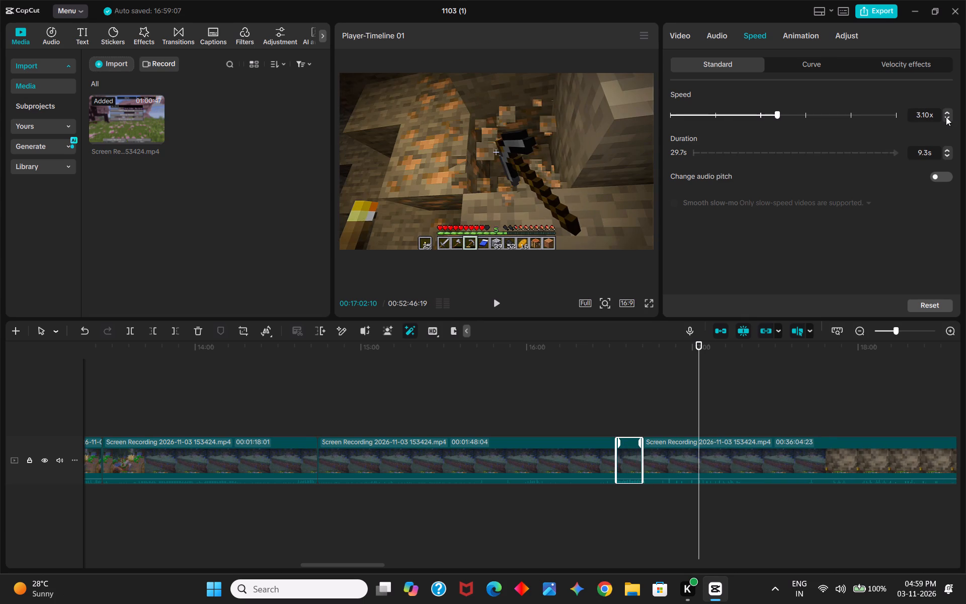
pyautogui.doubleClick(948, 111)
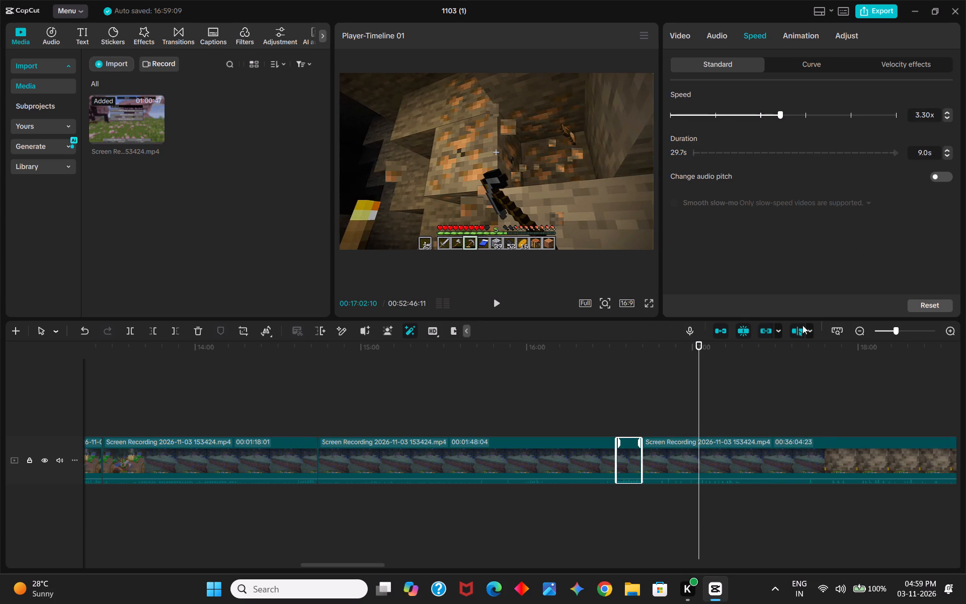
# Split the last segment at 00:17:01:02 and delete the 19.5-second piece between the sped-up segment and this cut.
pyautogui.click(696, 408)
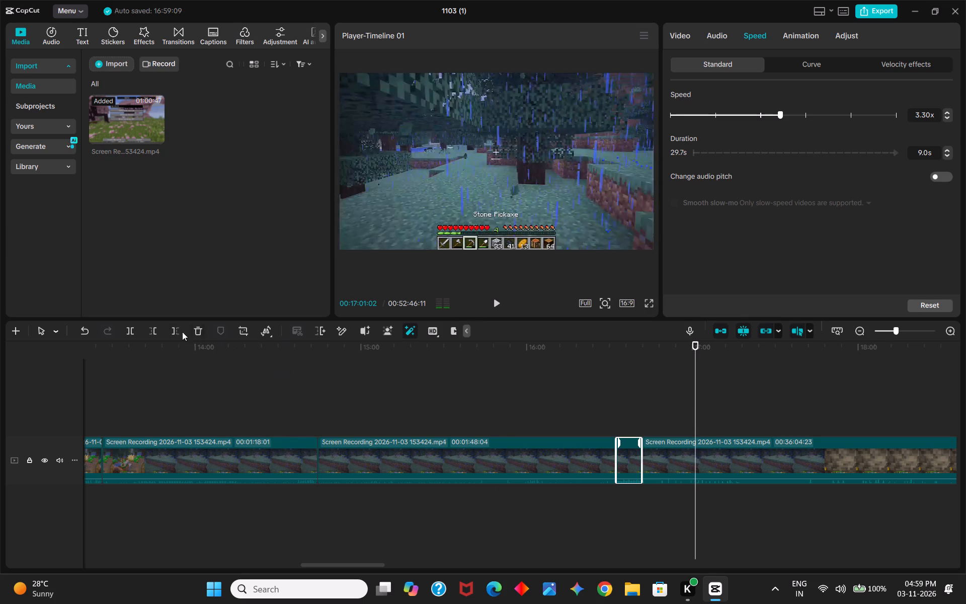
pyautogui.click(135, 333)
pyautogui.click(670, 454)
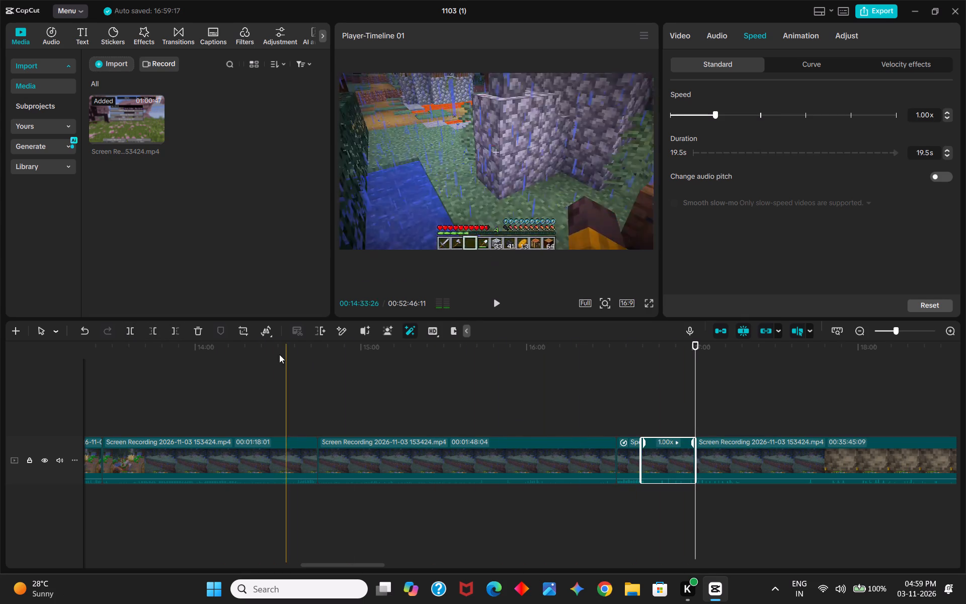
pyautogui.click(200, 330)
# Find the end of the ore mining after the sped-up segment and split the last segment at 00:16:56:05.
pyautogui.moveTo(696, 405); pyautogui.dragTo(651, 415)
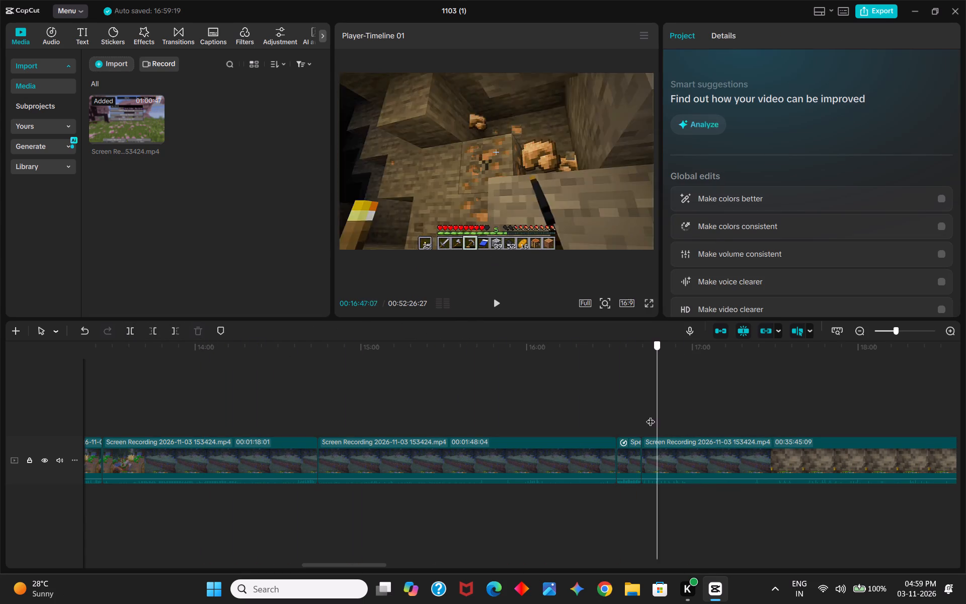
pyautogui.moveTo(651, 415); pyautogui.dragTo(673, 418)
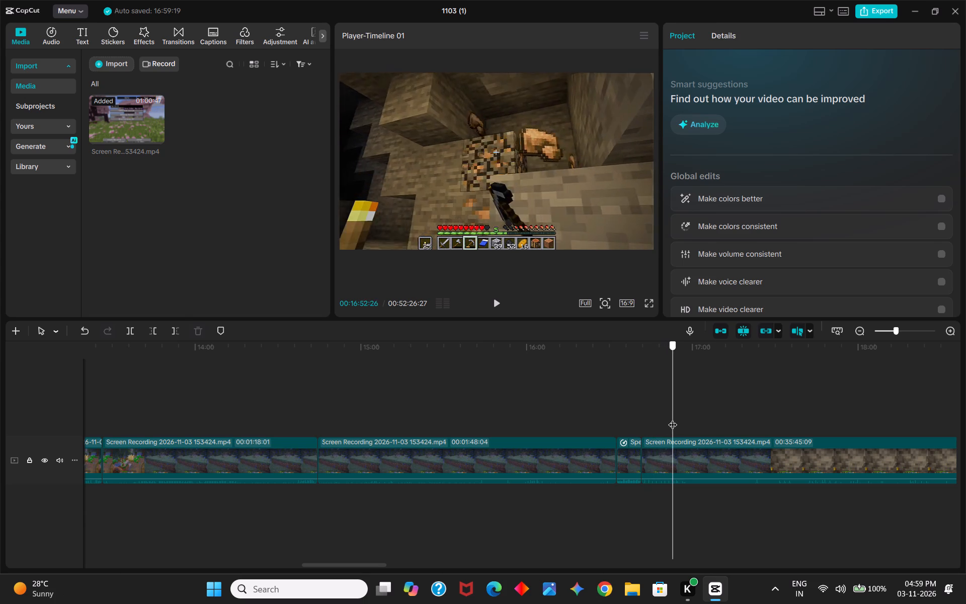
pyautogui.moveTo(673, 418); pyautogui.dragTo(681, 418)
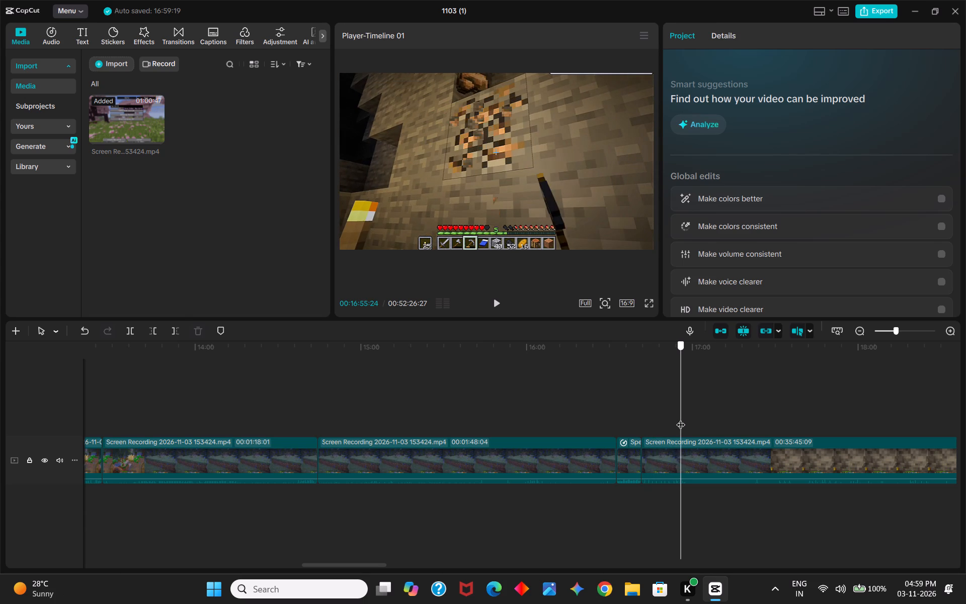
pyautogui.moveTo(681, 418); pyautogui.dragTo(683, 418)
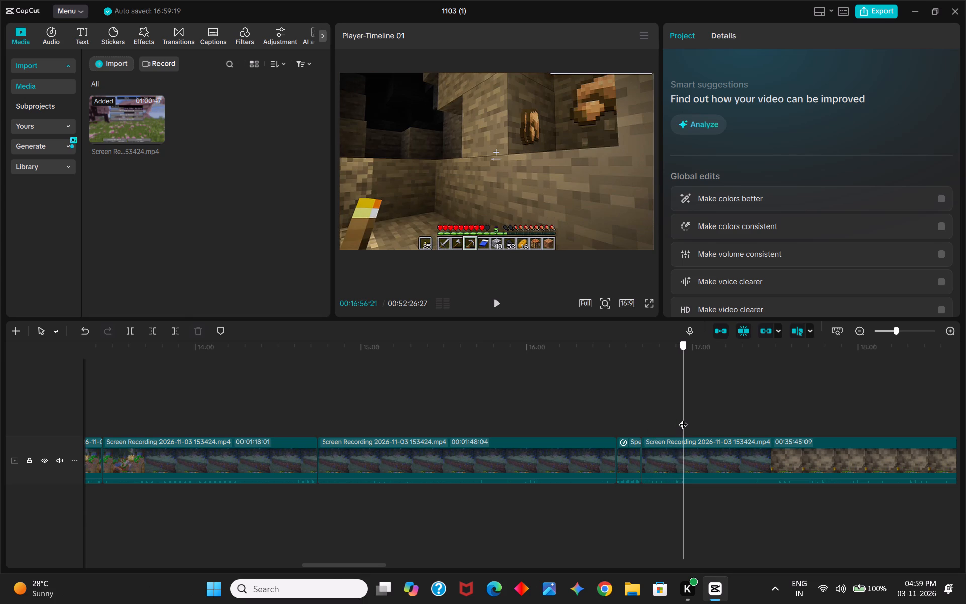
pyautogui.moveTo(683, 418); pyautogui.dragTo(682, 418)
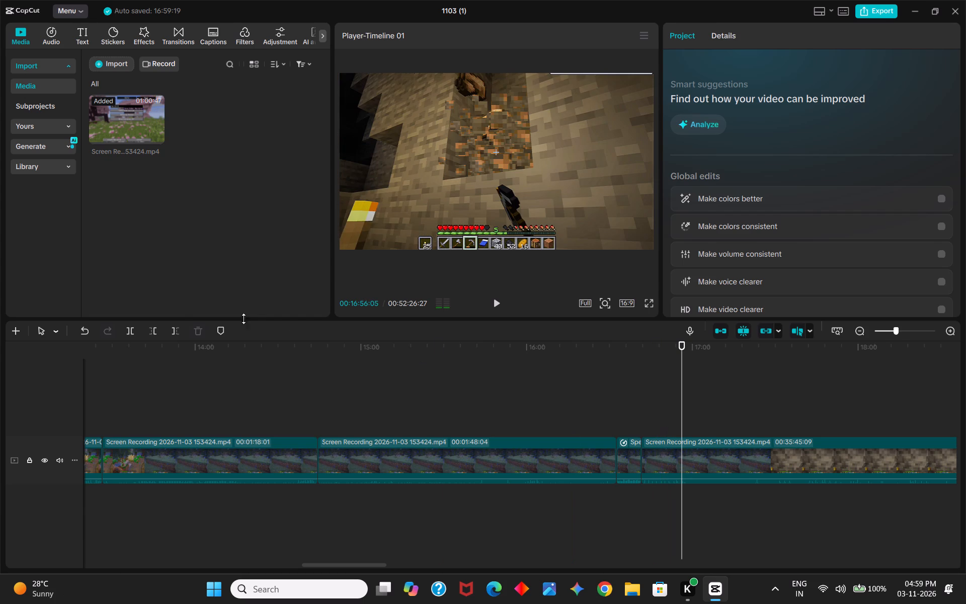
pyautogui.click(134, 334)
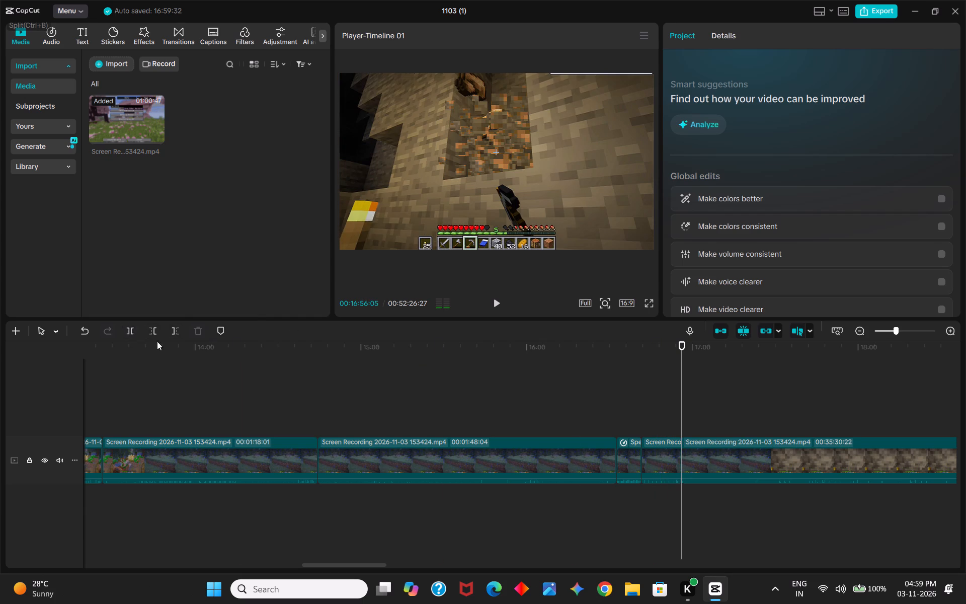
# Shorten the 14.6-second ore-mining segment to a 9.0-second duration by changing its speed.
pyautogui.click(653, 458)
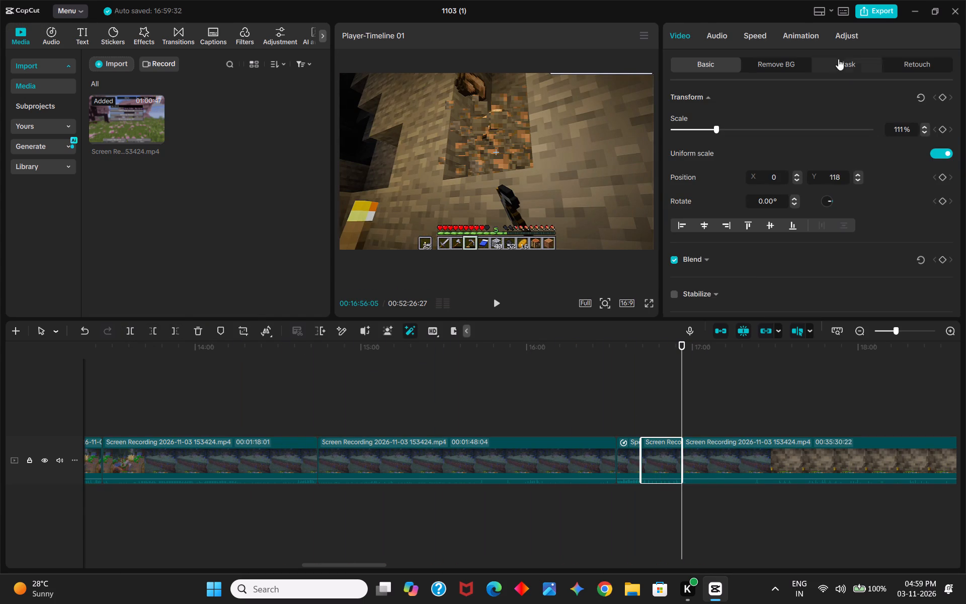
pyautogui.click(763, 36)
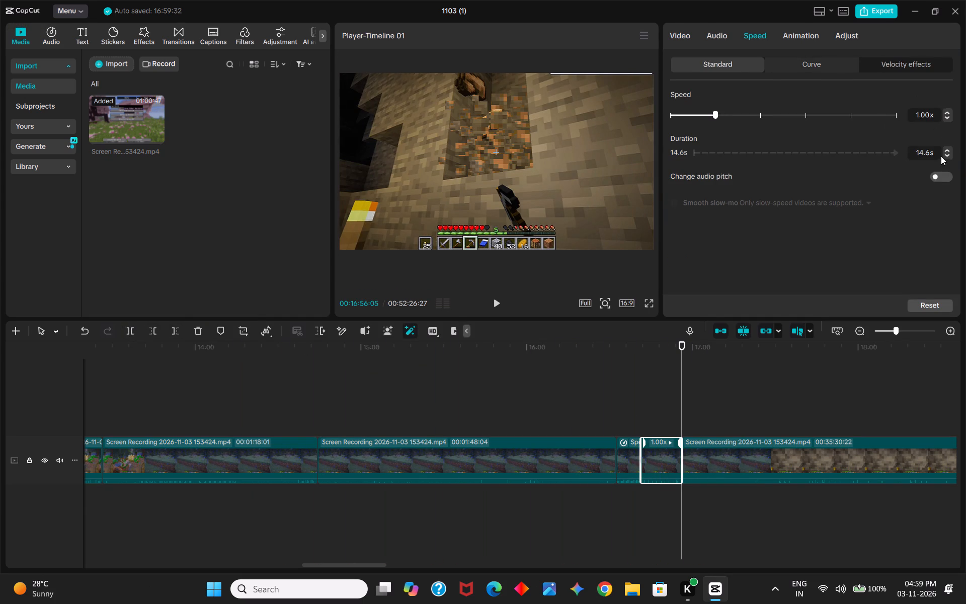
pyautogui.click(946, 154)
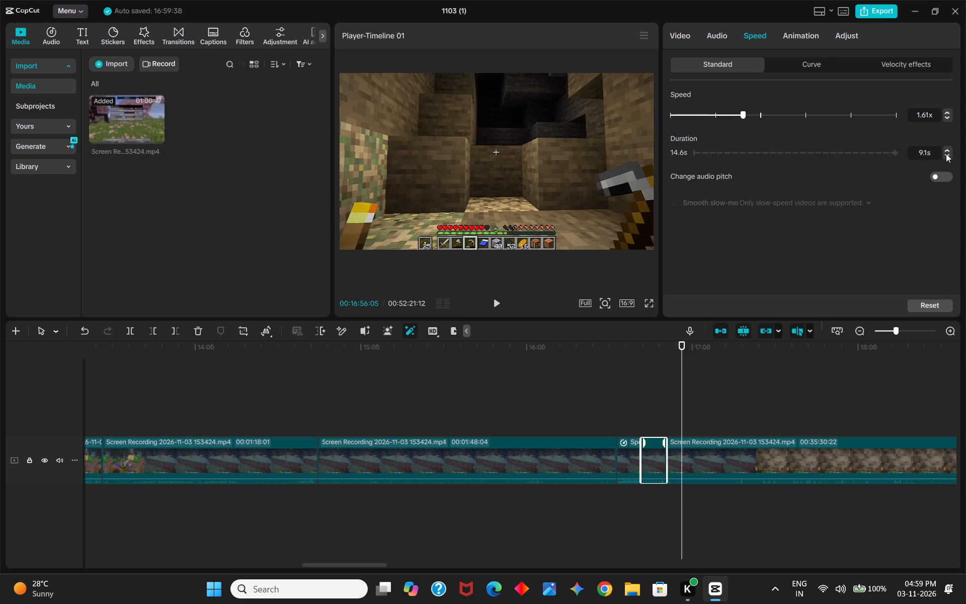
pyautogui.click(946, 154)
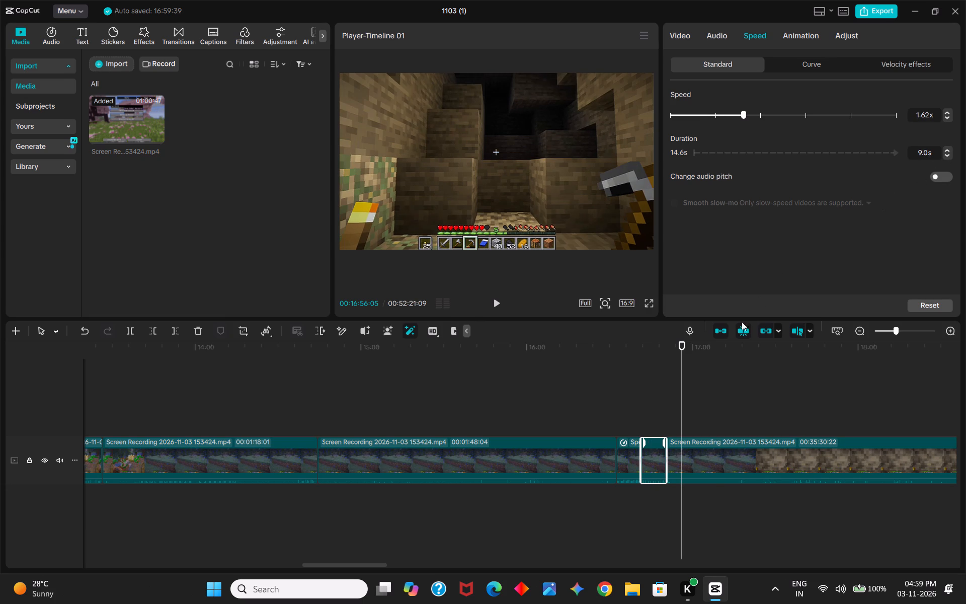
# Find the inventory view after the walk back to the stone house and trim away the last segment's footage before 00:19:24:20.
pyautogui.moveTo(683, 388); pyautogui.dragTo(737, 390)
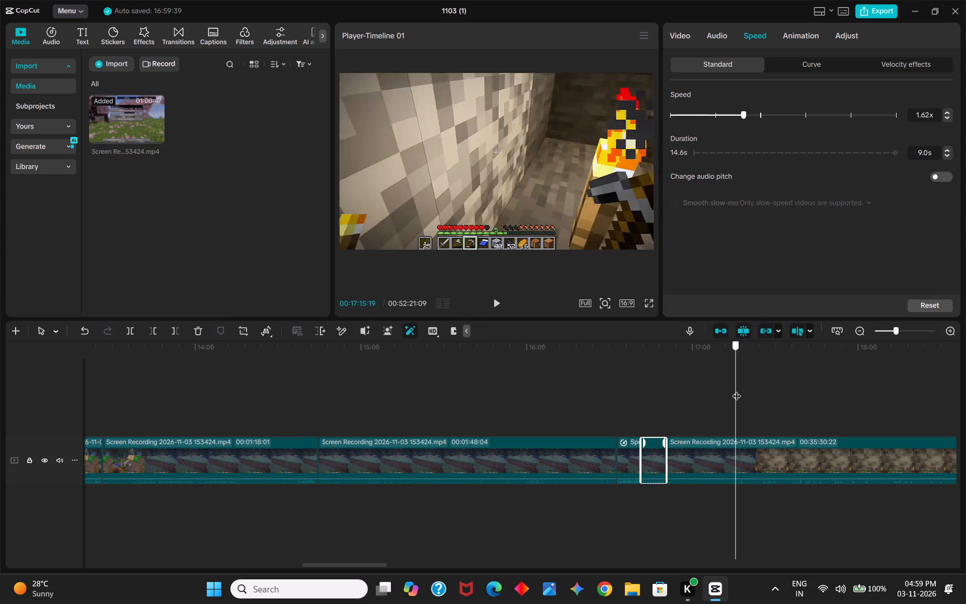
pyautogui.moveTo(737, 390); pyautogui.dragTo(776, 389)
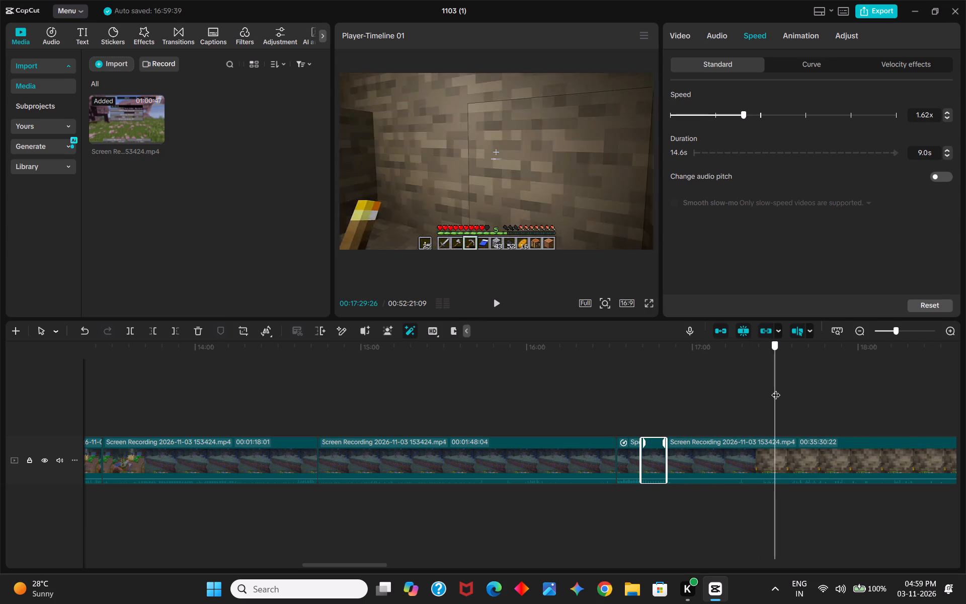
pyautogui.moveTo(776, 389); pyautogui.dragTo(874, 388)
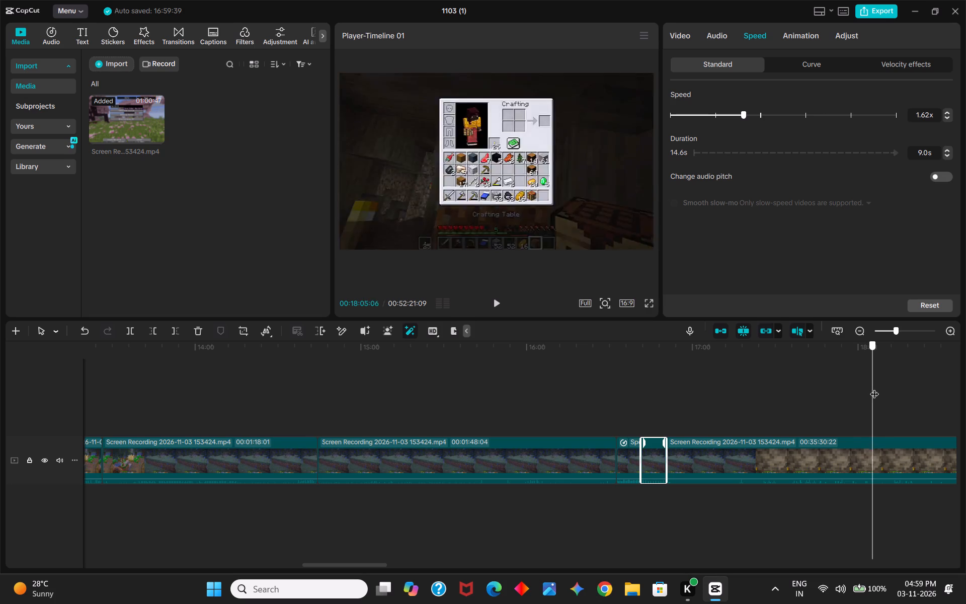
pyautogui.moveTo(874, 388); pyautogui.dragTo(959, 405)
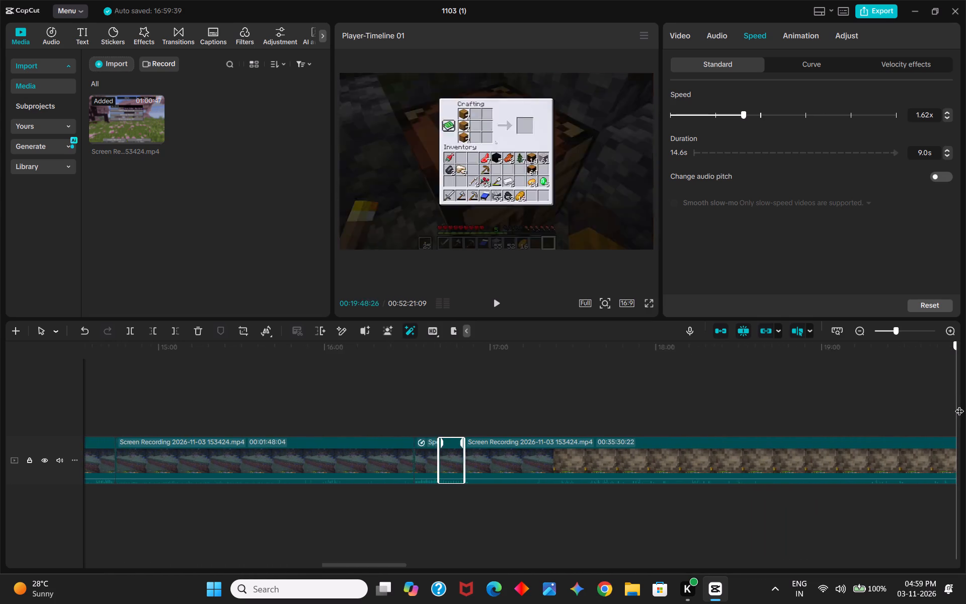
pyautogui.moveTo(959, 405); pyautogui.dragTo(401, 432)
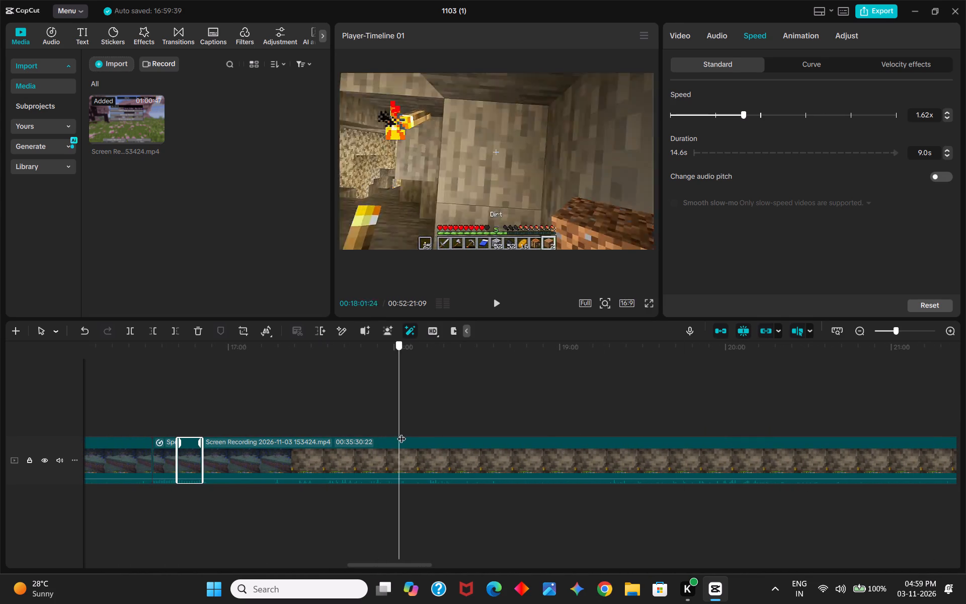
pyautogui.moveTo(401, 432); pyautogui.dragTo(453, 435)
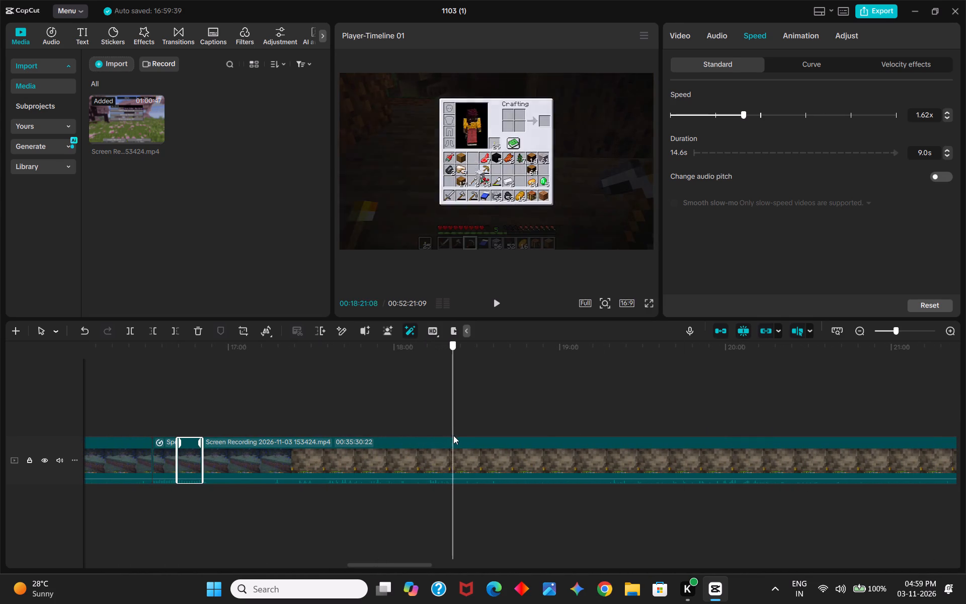
pyautogui.moveTo(453, 435); pyautogui.dragTo(495, 443)
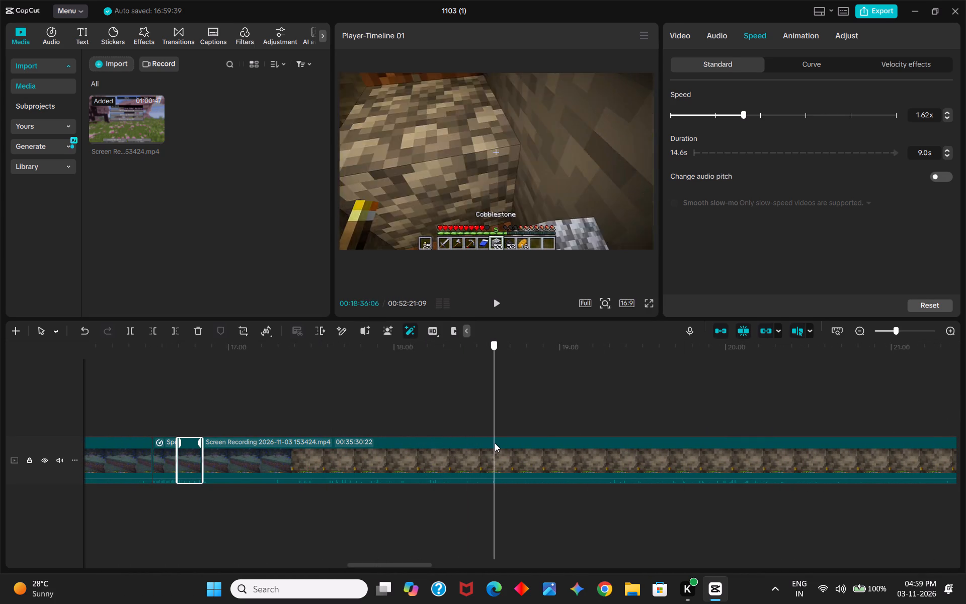
pyautogui.moveTo(495, 443); pyautogui.dragTo(528, 446)
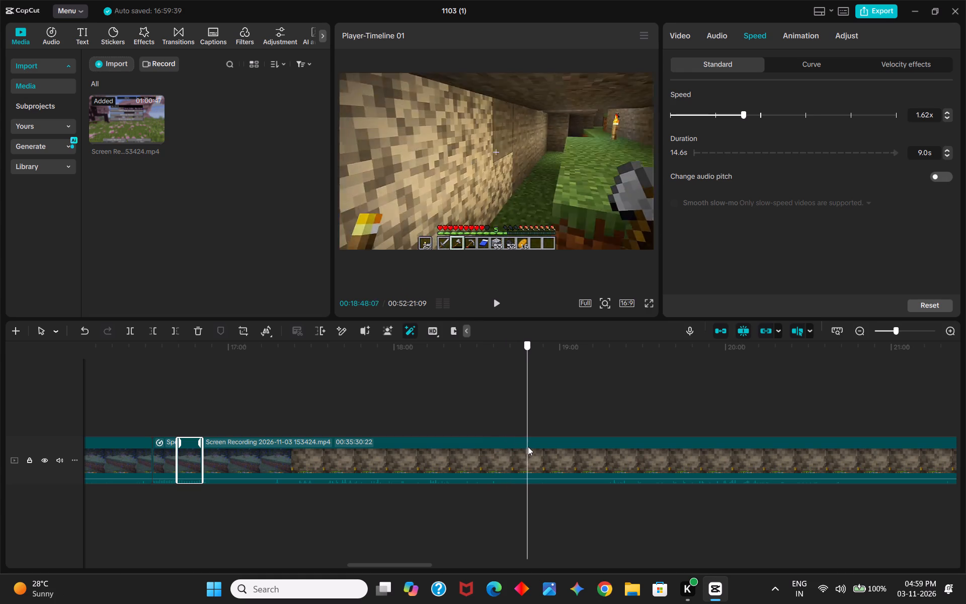
pyautogui.moveTo(528, 446); pyautogui.dragTo(557, 444)
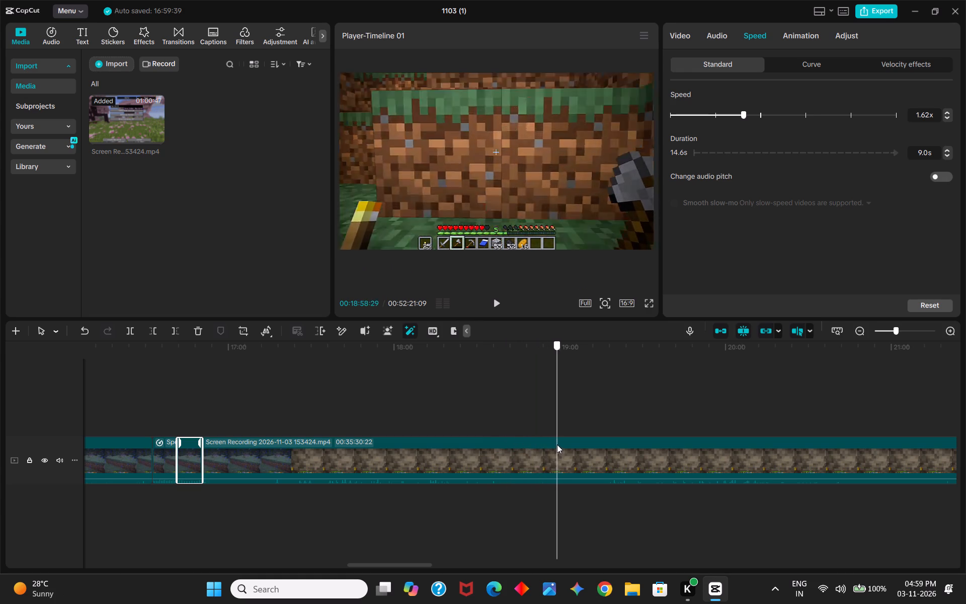
pyautogui.moveTo(557, 444); pyautogui.dragTo(573, 442)
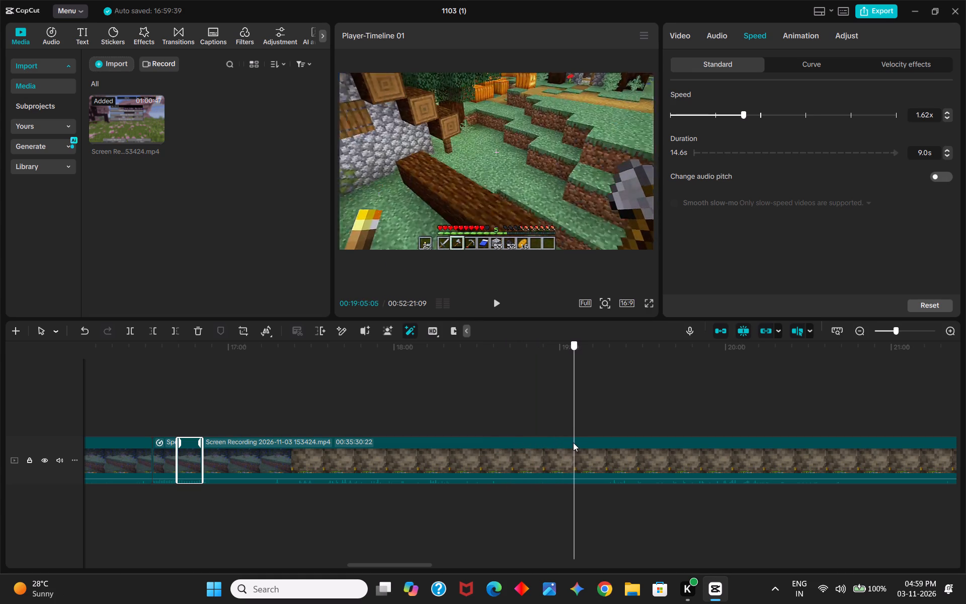
pyautogui.moveTo(573, 442); pyautogui.dragTo(602, 441)
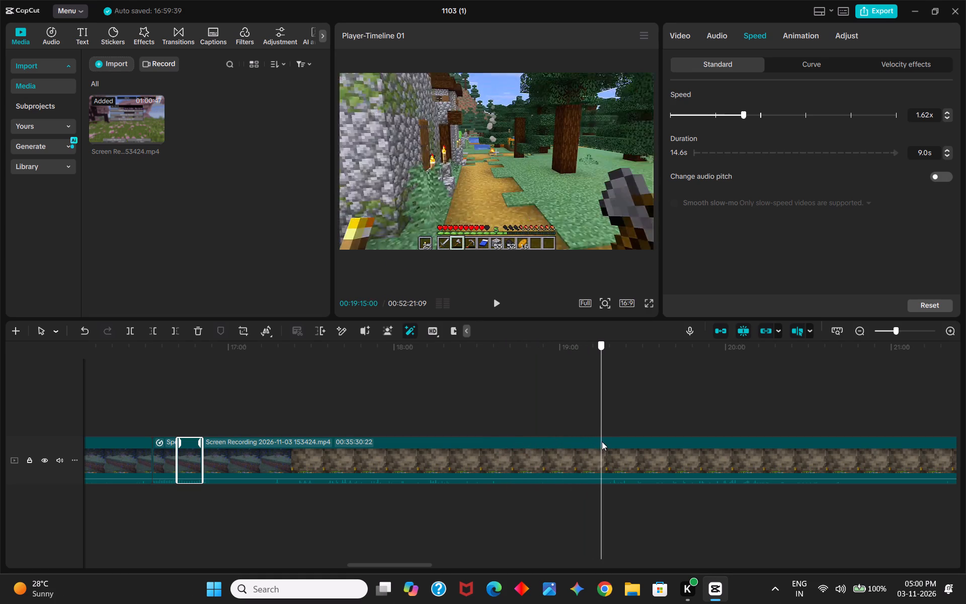
pyautogui.moveTo(602, 441); pyautogui.dragTo(613, 439)
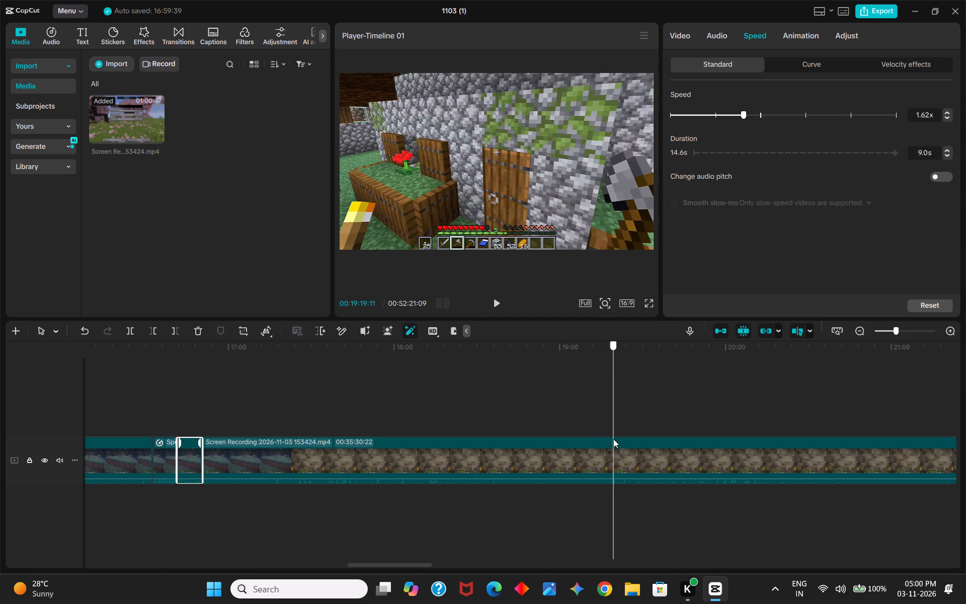
pyautogui.moveTo(613, 439); pyautogui.dragTo(625, 438)
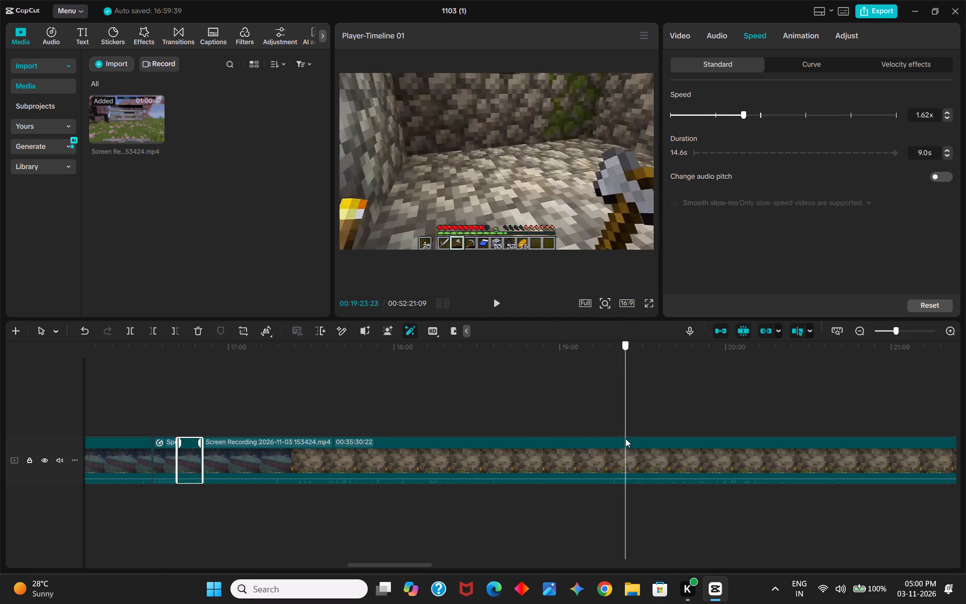
pyautogui.moveTo(625, 438); pyautogui.dragTo(628, 438)
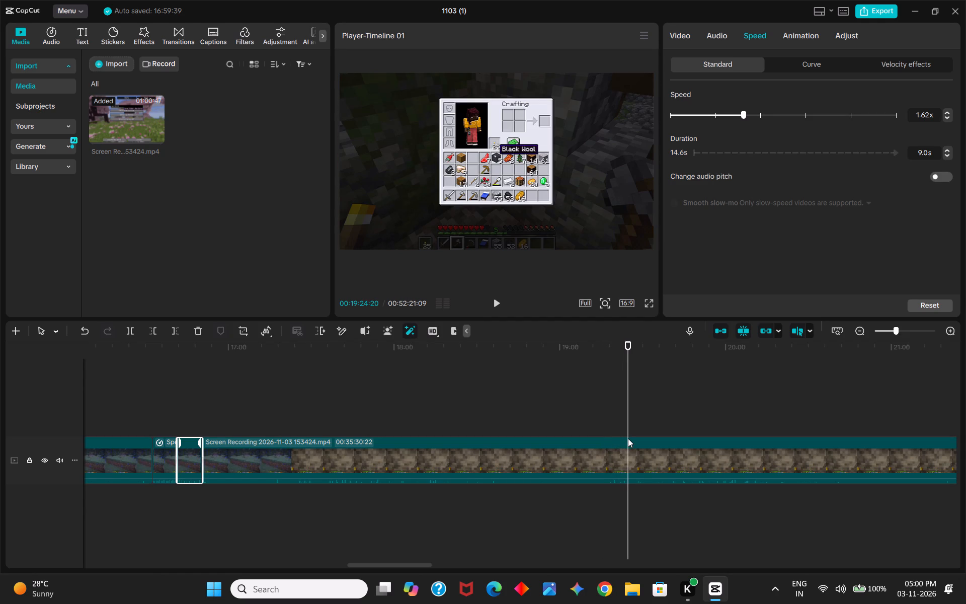
pyautogui.click(156, 332)
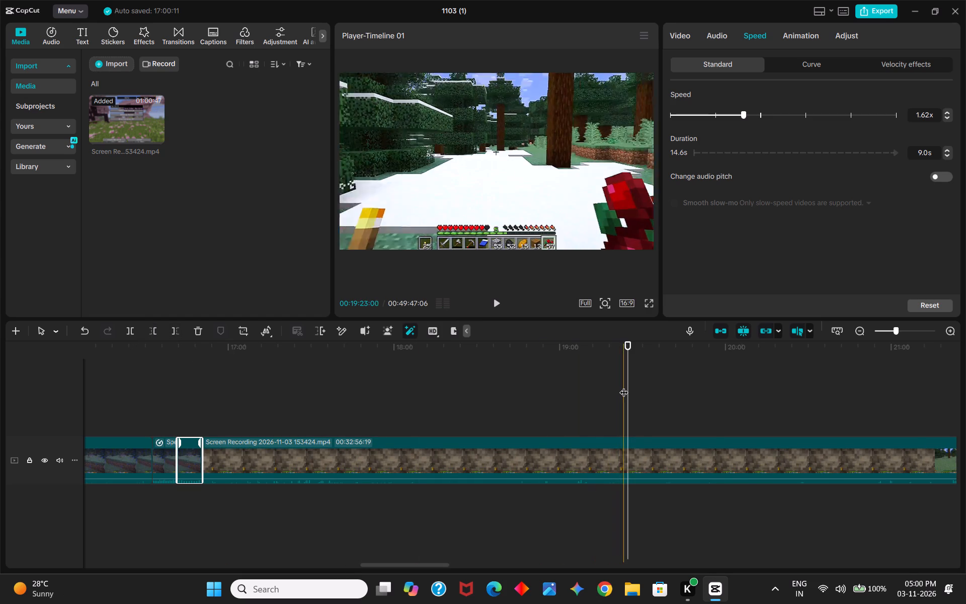
# Play back the footage from the start of the trimmed last segment to check the new cut.
pyautogui.moveTo(624, 386); pyautogui.dragTo(205, 411)
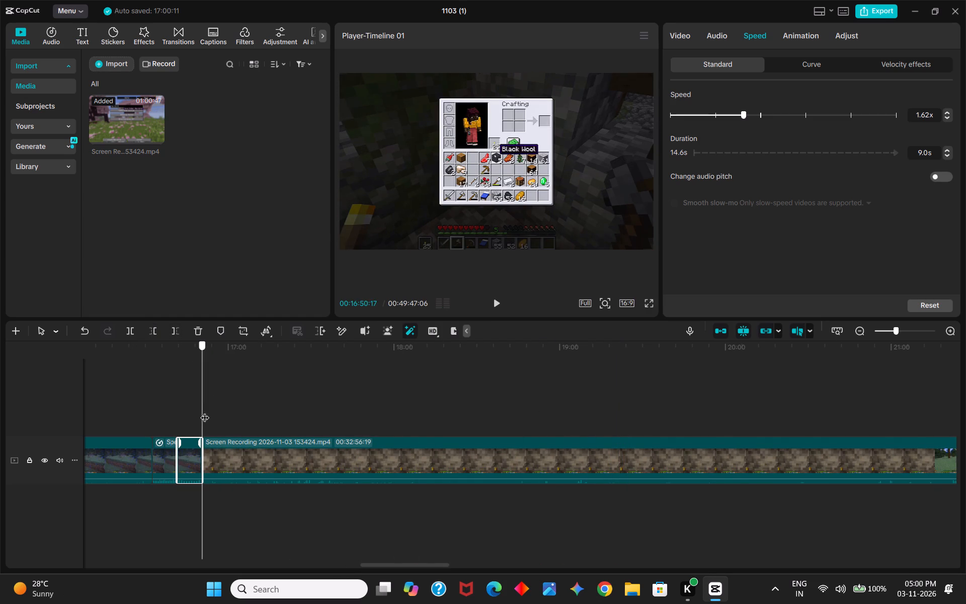
pyautogui.moveTo(205, 411); pyautogui.dragTo(203, 412)
pyautogui.click(494, 301)
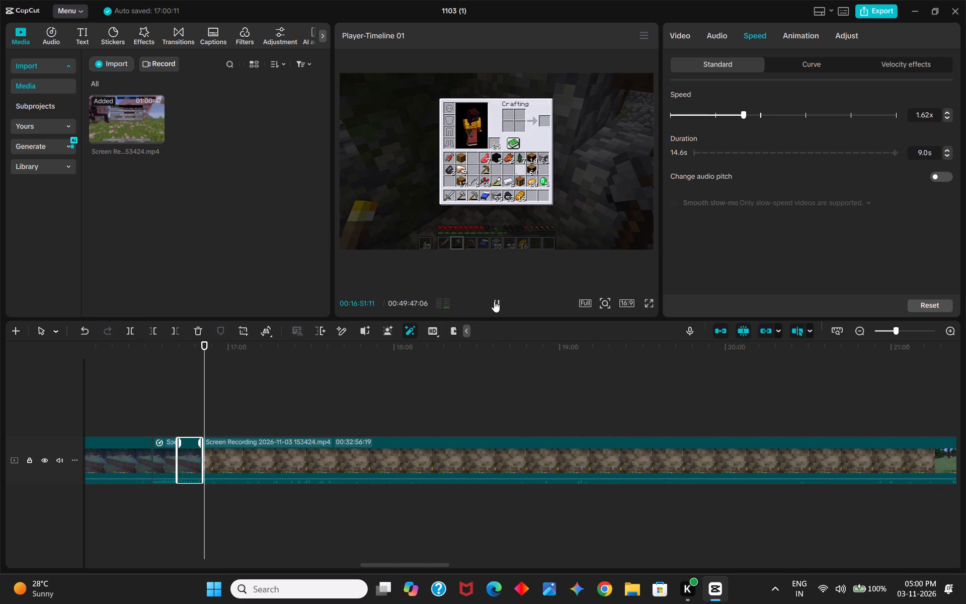
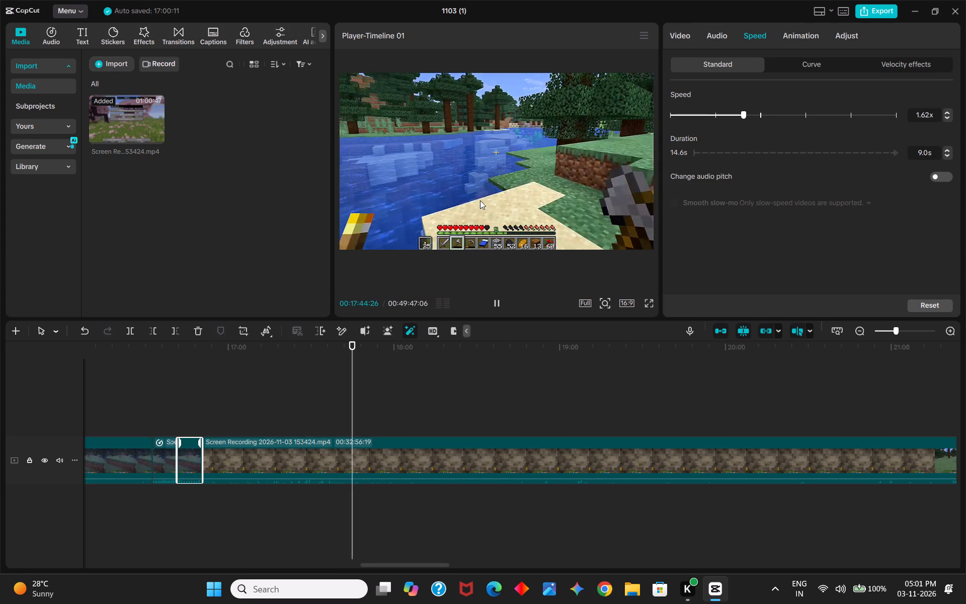
# Stop playback and split the last segment at 00:17:47:07.
pyautogui.click(497, 298)
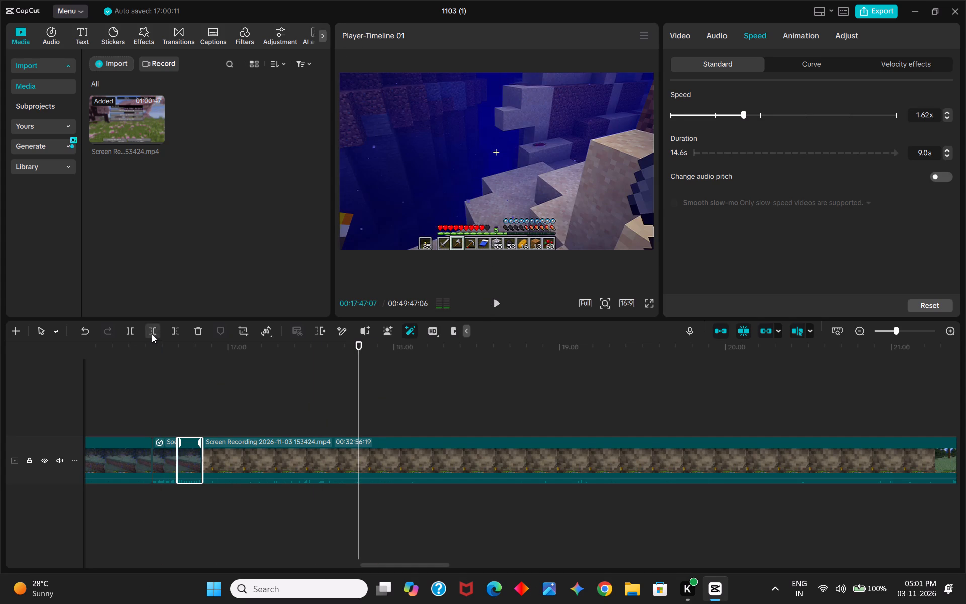
pyautogui.click(136, 332)
# Speed up the segment after the new split, previewing it at 2.00x and settling on 1.49x.
pyautogui.click(420, 457)
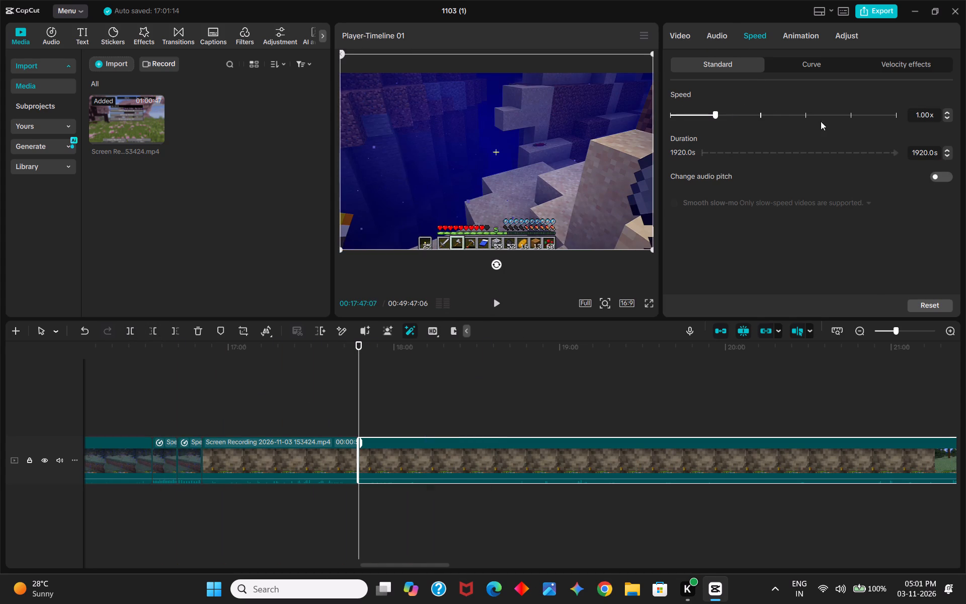
pyautogui.click(947, 113)
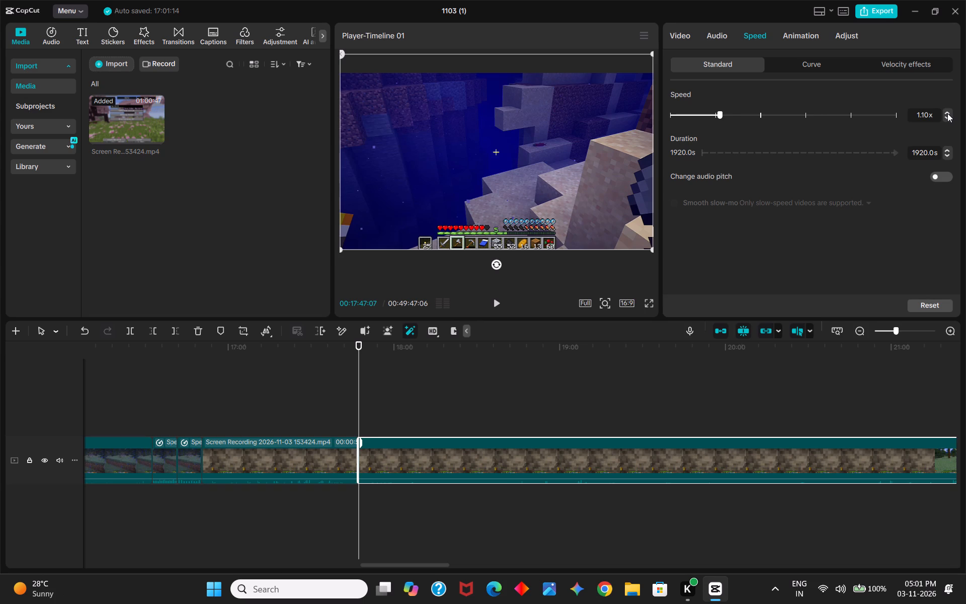
pyautogui.tripleClick(947, 113)
pyautogui.tripleClick(947, 113)
pyautogui.click(947, 113)
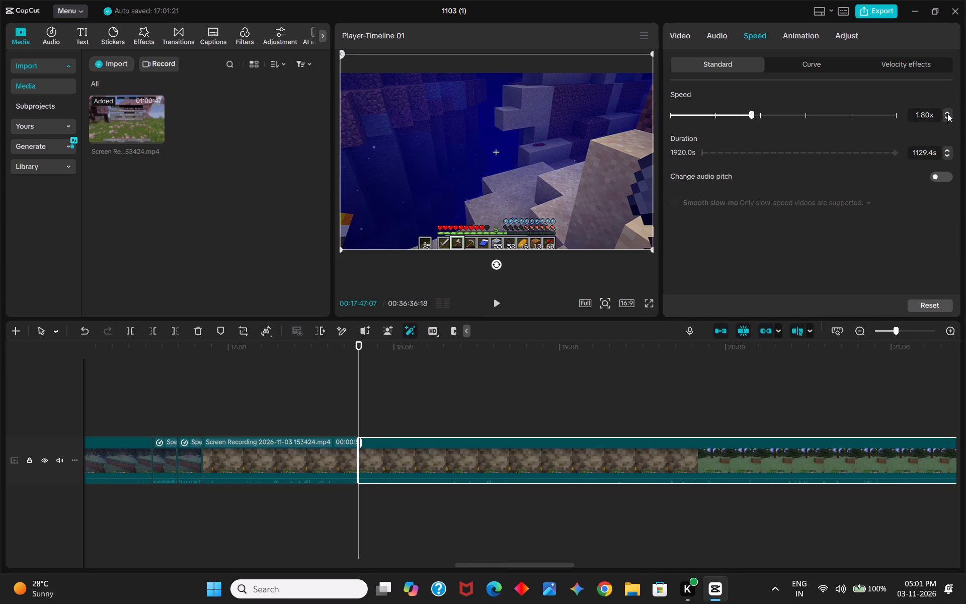
pyautogui.doubleClick(947, 113)
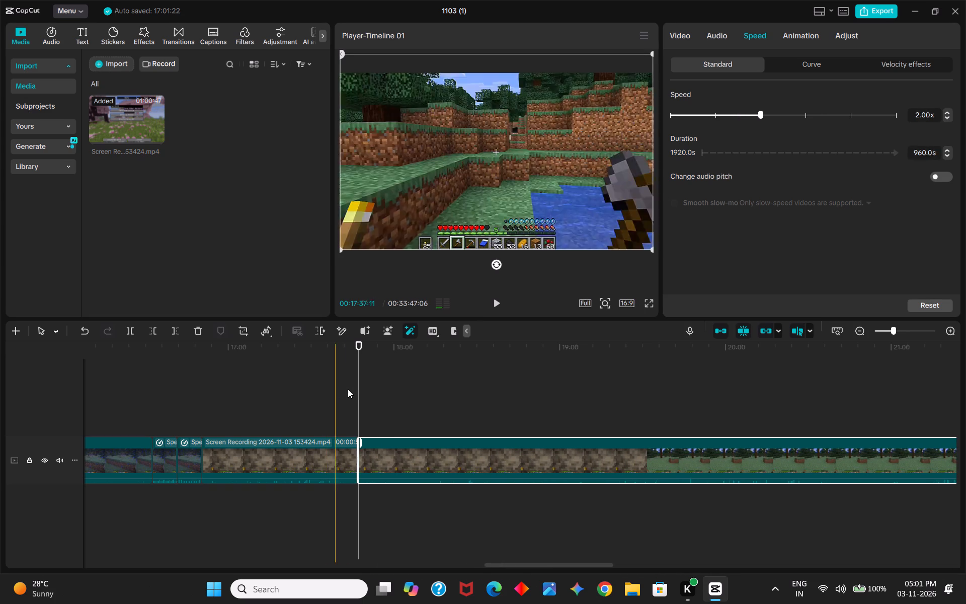
pyautogui.click(495, 299)
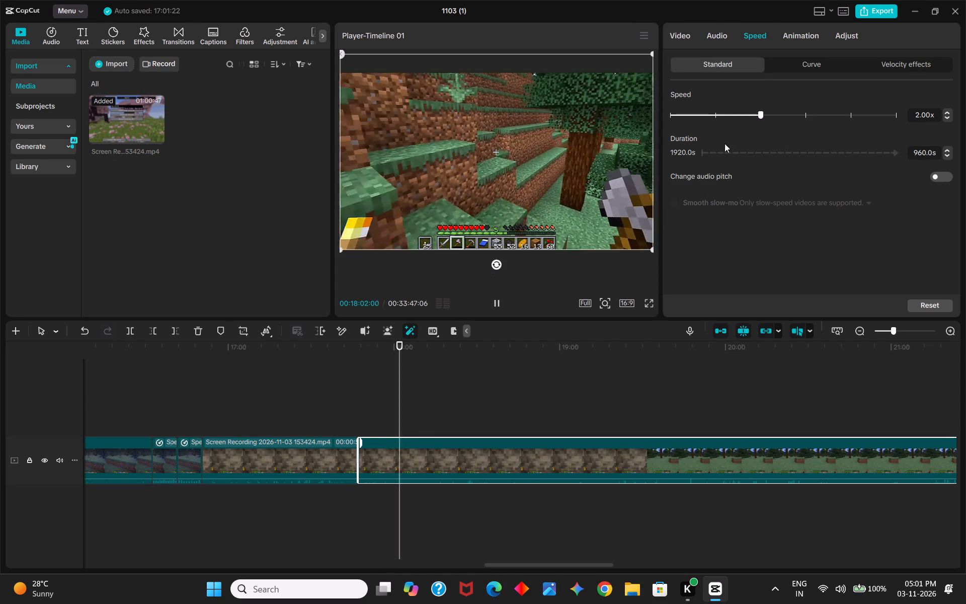
pyautogui.click(738, 114)
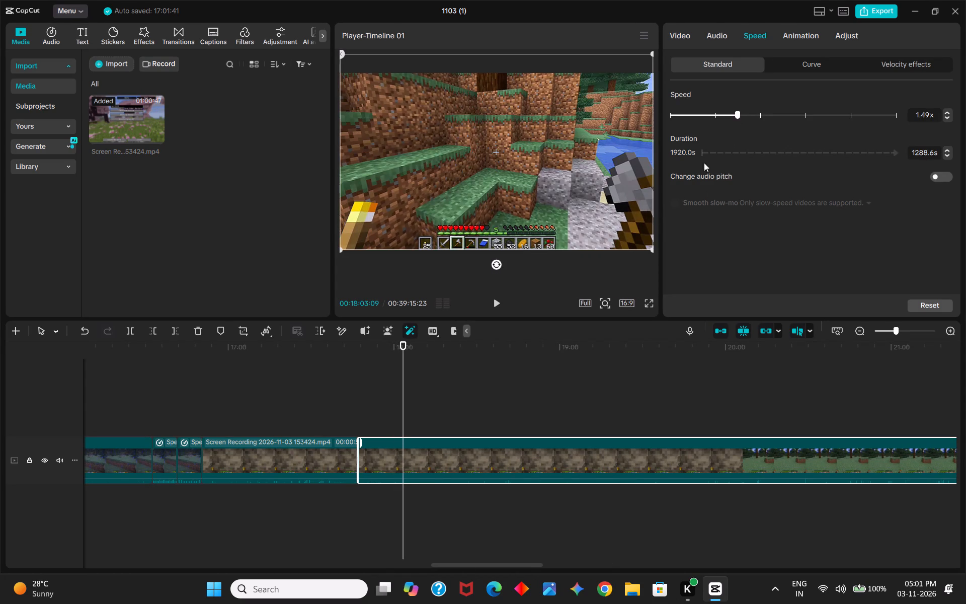
# Play the sped-up segment through to the riverside walk and split it at 00:19:10:05.
pyautogui.click(500, 303)
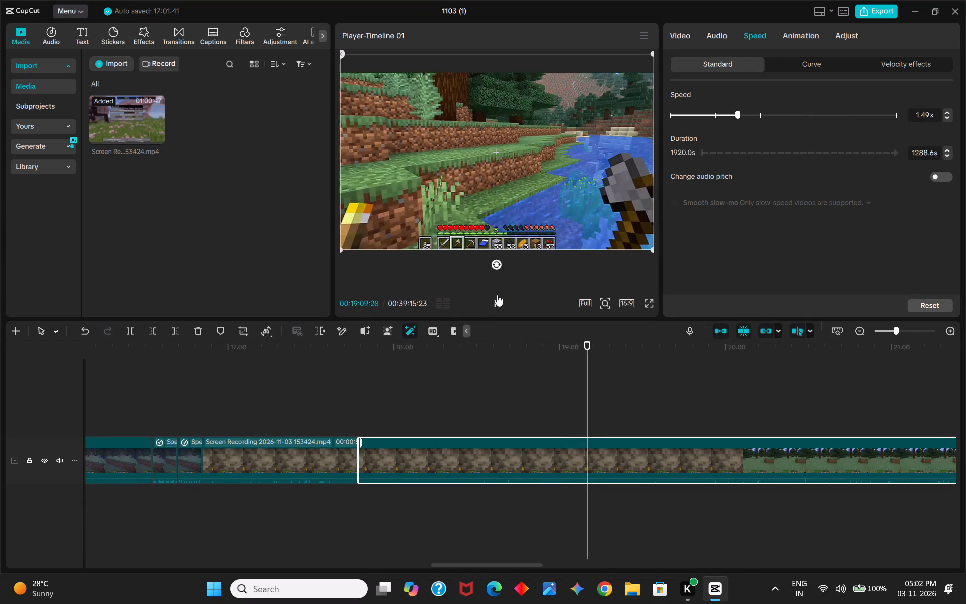
pyautogui.click(497, 295)
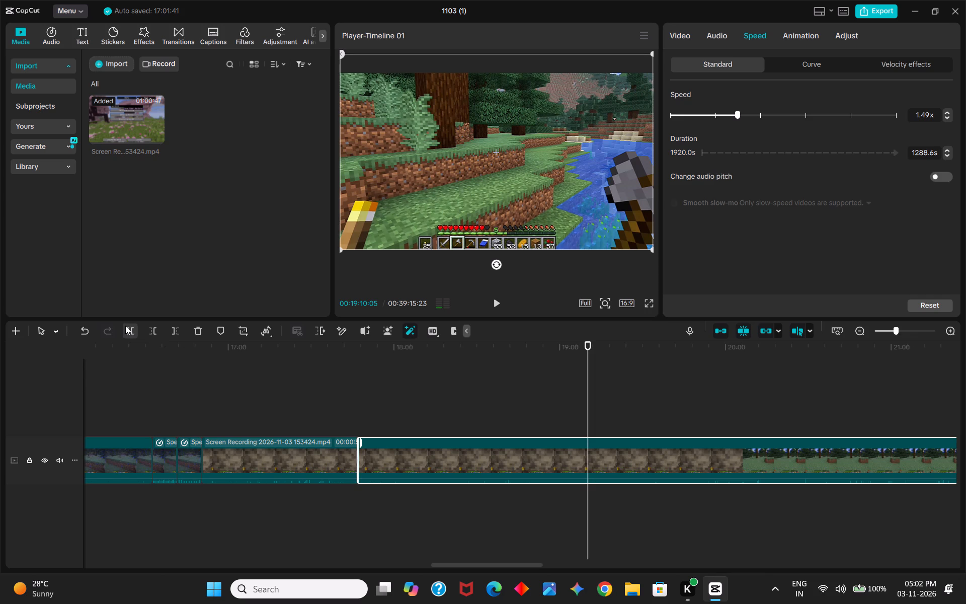
pyautogui.click(124, 330)
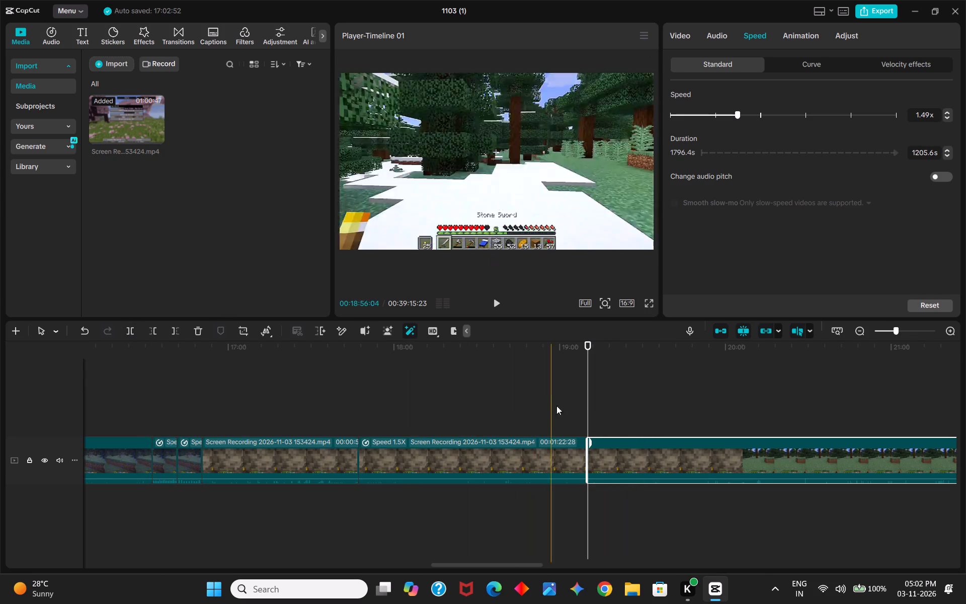
# Find the raw mutton held near the wolf after the inventory view and trim away the last segment's footage before 00:19:53:14.
pyautogui.moveTo(589, 408); pyautogui.dragTo(712, 411)
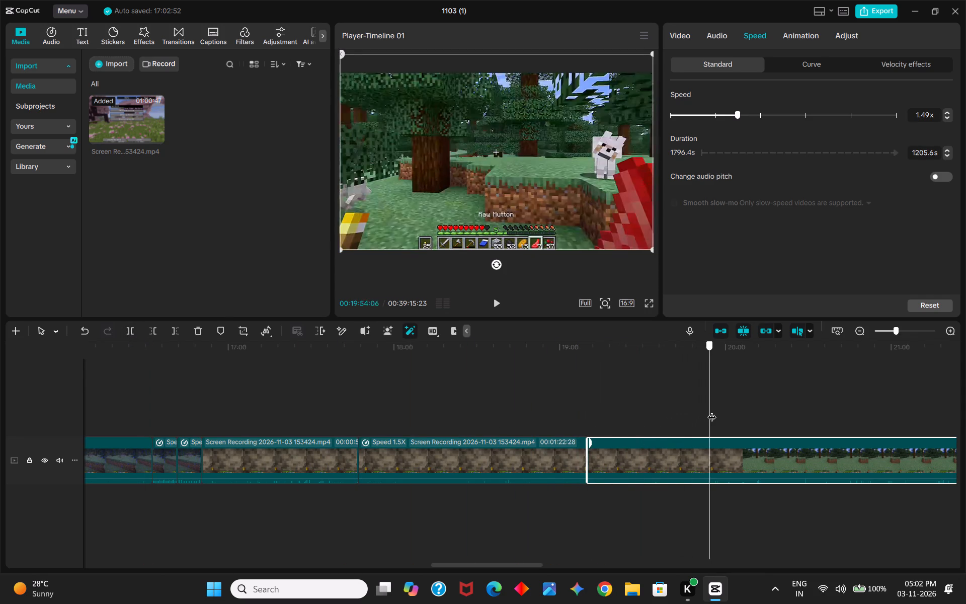
pyautogui.moveTo(712, 411); pyautogui.dragTo(731, 407)
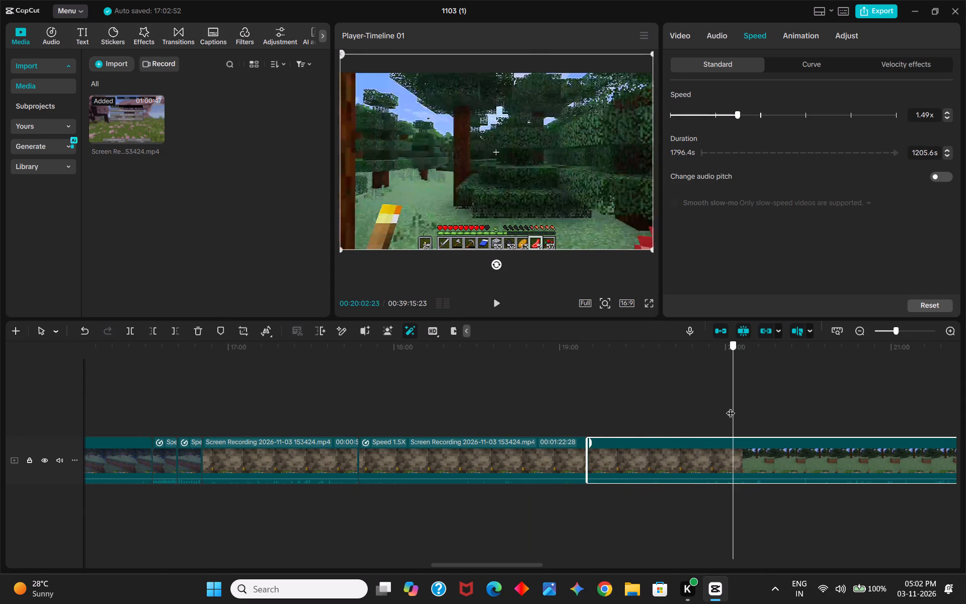
pyautogui.moveTo(731, 407); pyautogui.dragTo(699, 407)
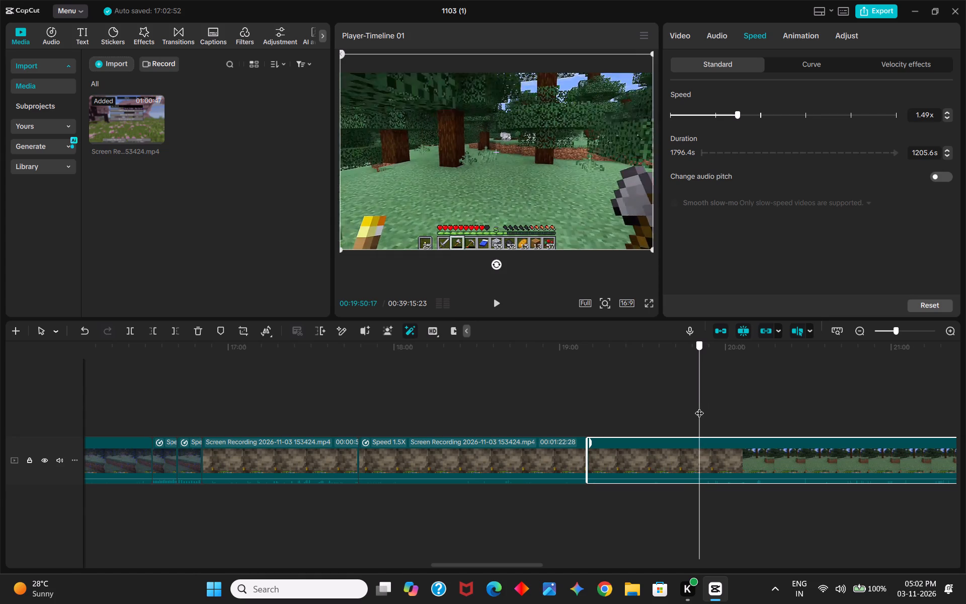
pyautogui.moveTo(699, 407); pyautogui.dragTo(705, 407)
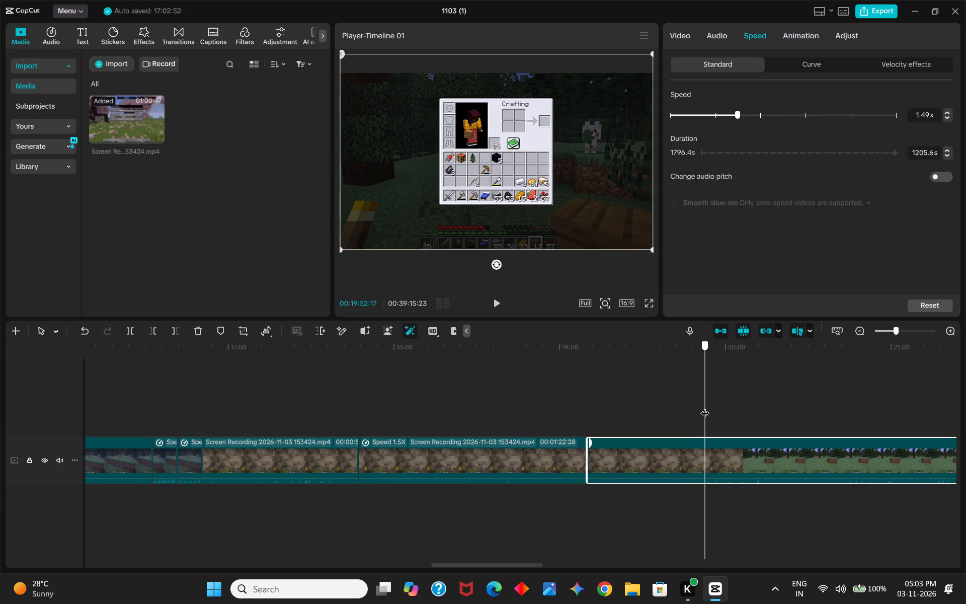
pyautogui.moveTo(705, 407); pyautogui.dragTo(707, 407)
pyautogui.click(155, 335)
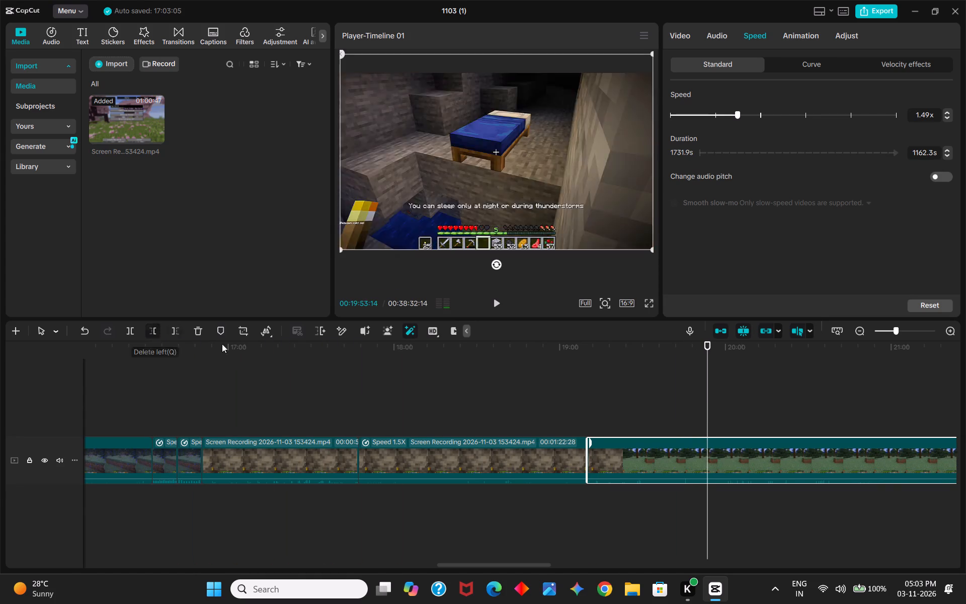
# Play the trimmed last segment from its start and split it at 00:19:19:00.
pyautogui.moveTo(708, 424); pyautogui.dragTo(590, 419)
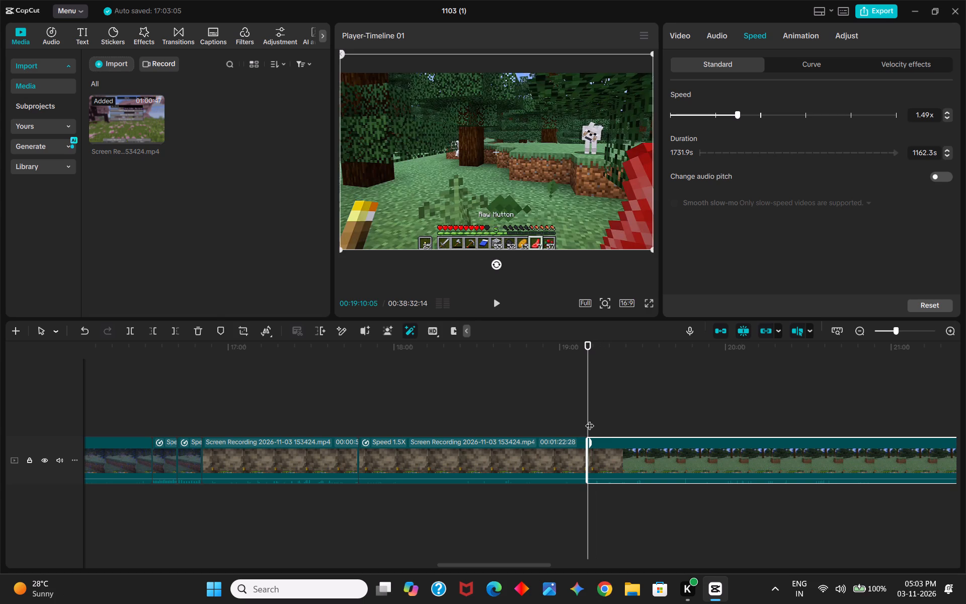
pyautogui.click(496, 306)
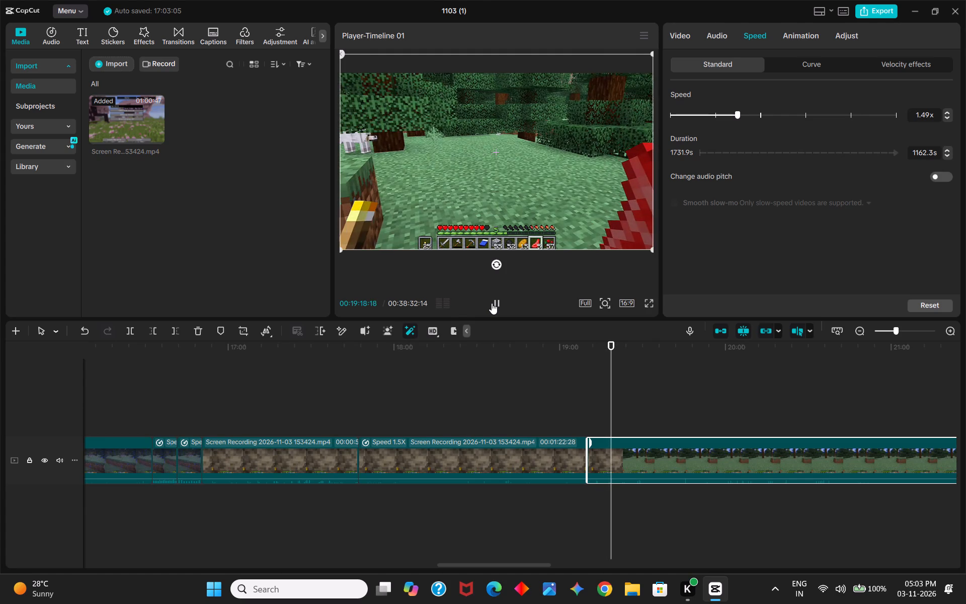
pyautogui.click(492, 303)
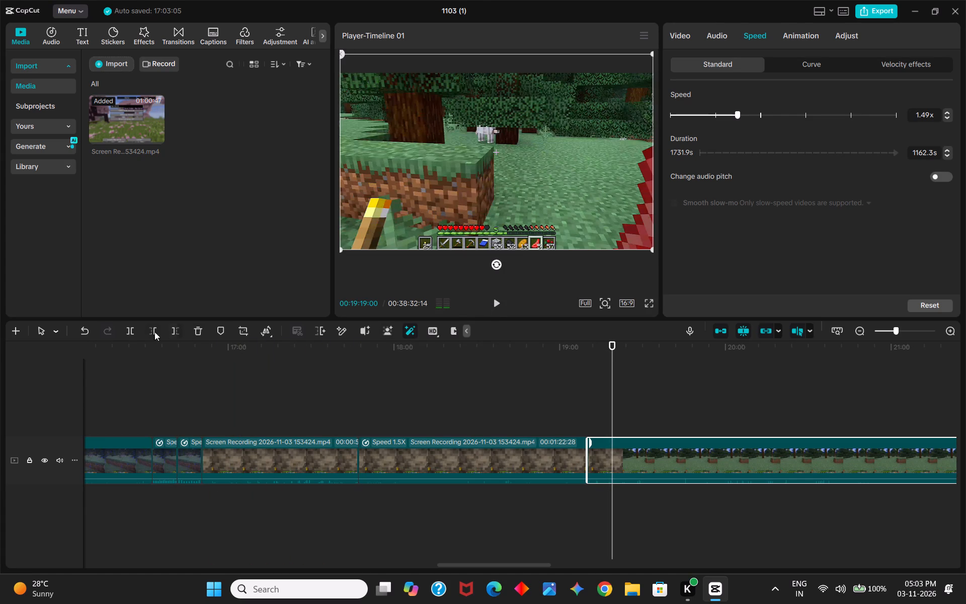
pyautogui.click(132, 332)
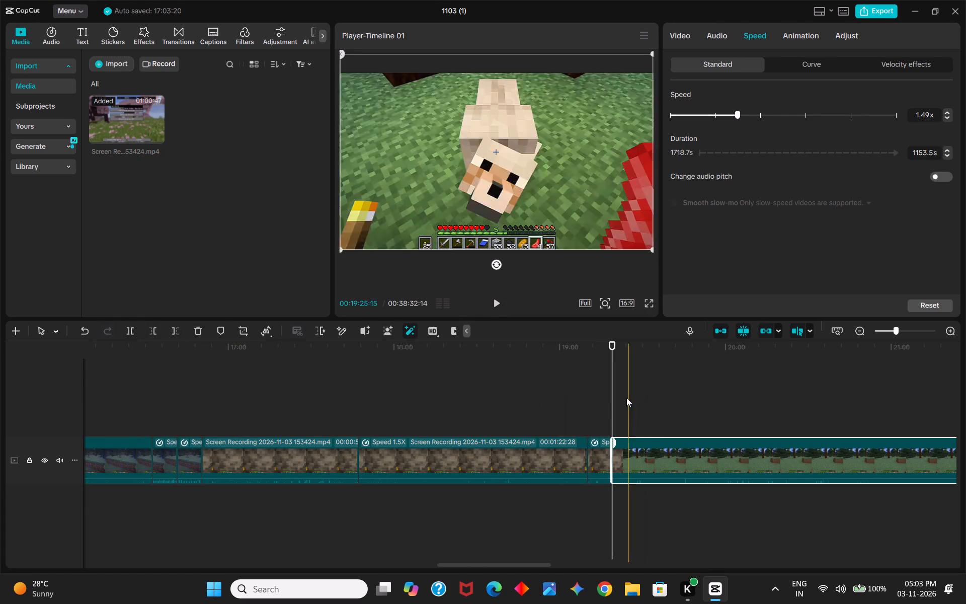
# Find the close-up of the wolf on the grass and trim away the last segment's footage before 00:19:30:05.
pyautogui.moveTo(611, 398); pyautogui.dragTo(614, 395)
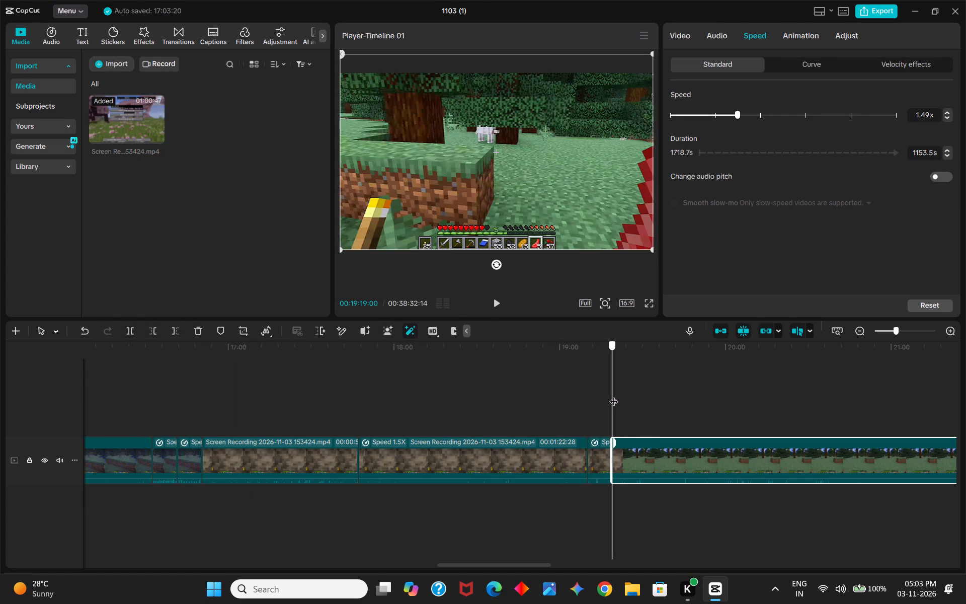
pyautogui.moveTo(614, 395); pyautogui.dragTo(629, 392)
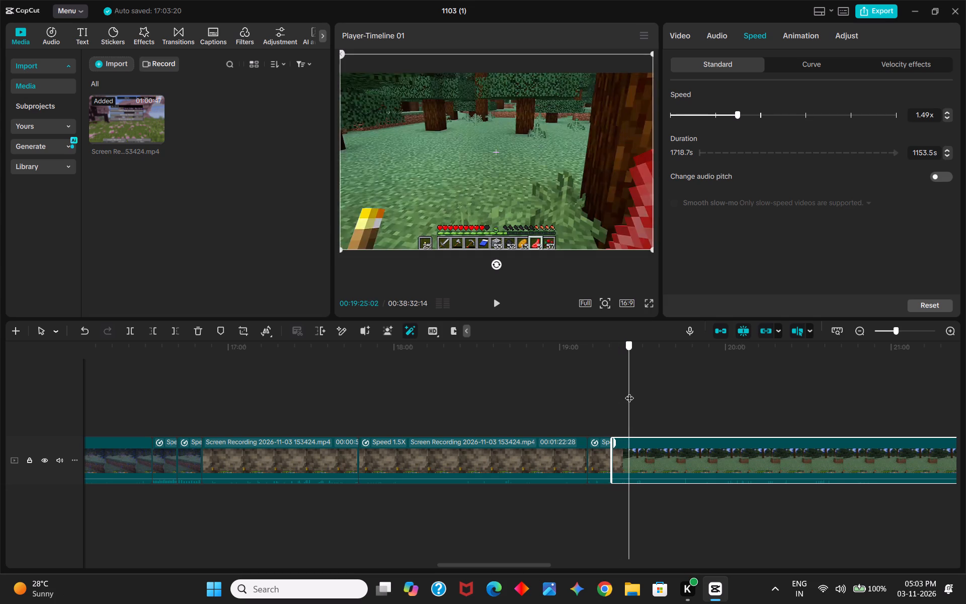
pyautogui.moveTo(629, 392); pyautogui.dragTo(657, 385)
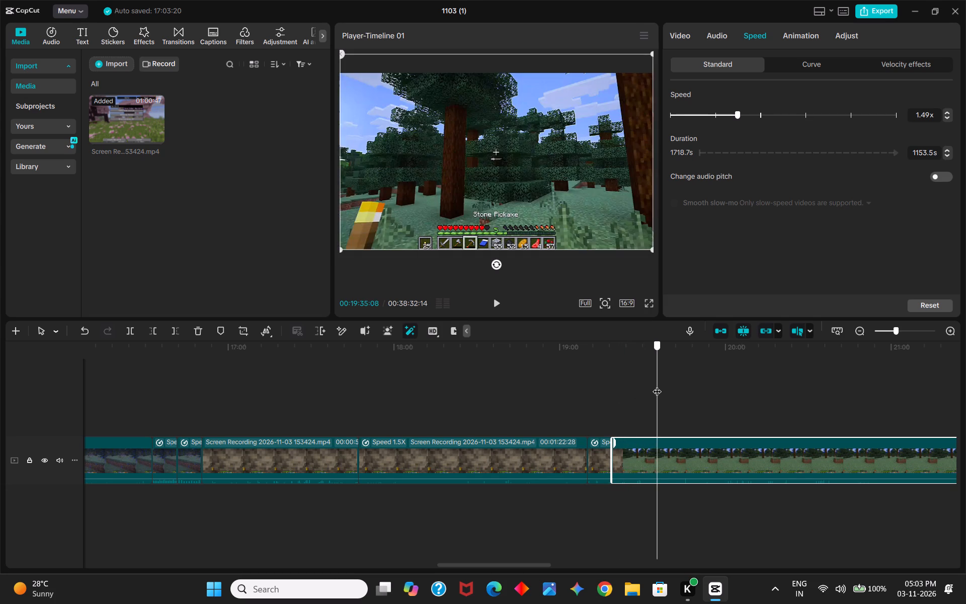
pyautogui.moveTo(657, 385); pyautogui.dragTo(645, 383)
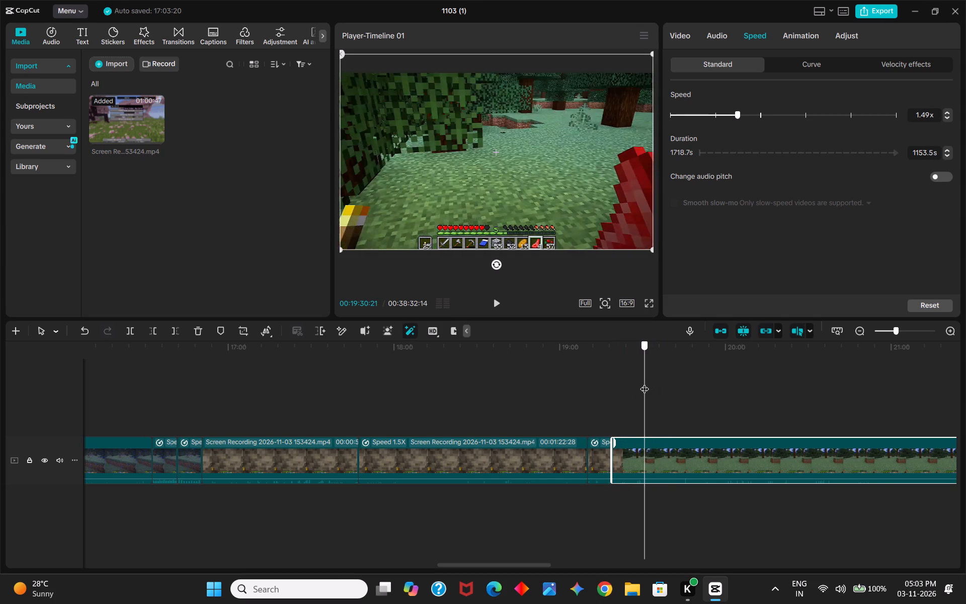
pyautogui.moveTo(645, 383); pyautogui.dragTo(642, 382)
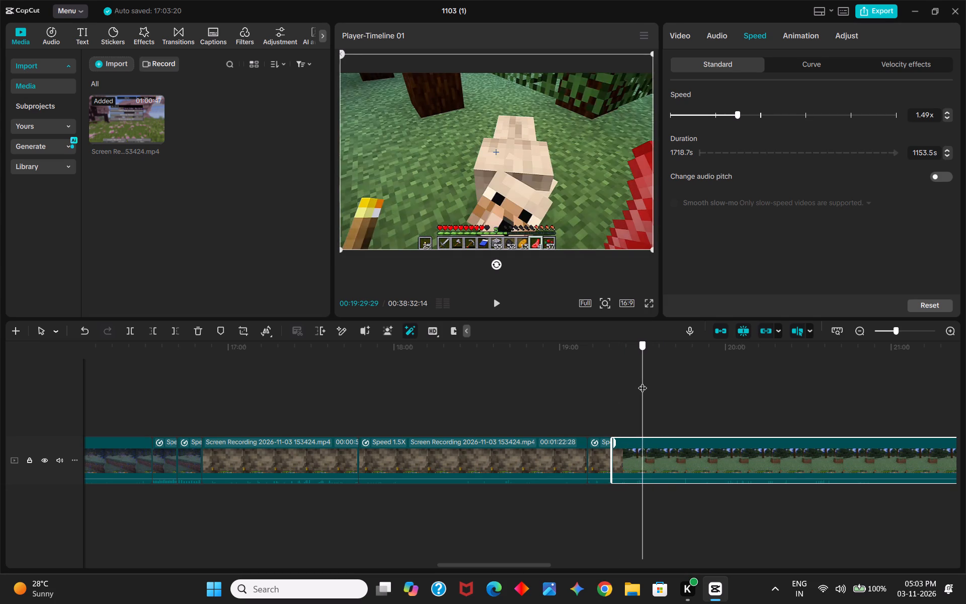
pyautogui.moveTo(642, 382); pyautogui.dragTo(651, 381)
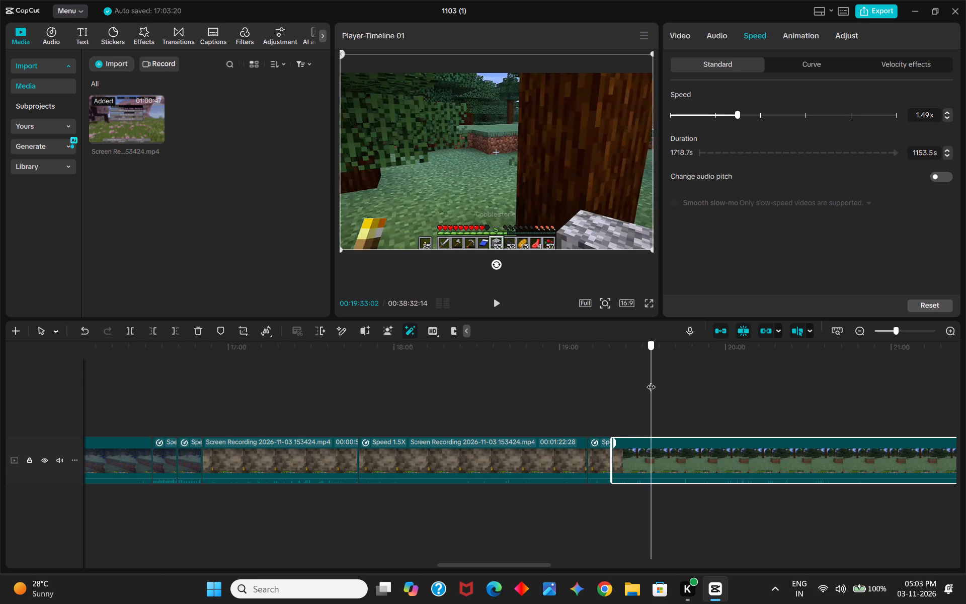
pyautogui.moveTo(651, 381); pyautogui.dragTo(643, 382)
pyautogui.click(643, 382)
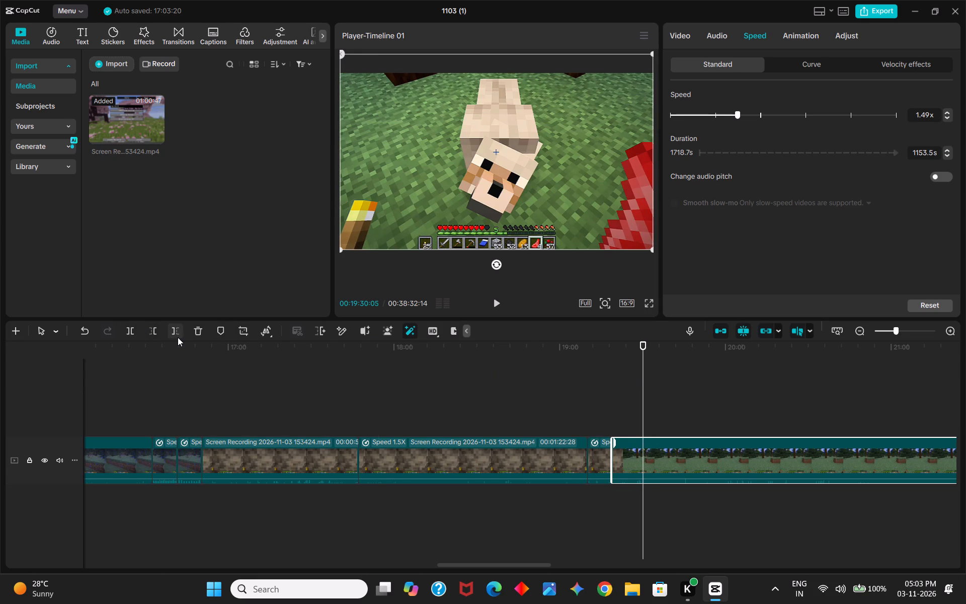
pyautogui.click(158, 335)
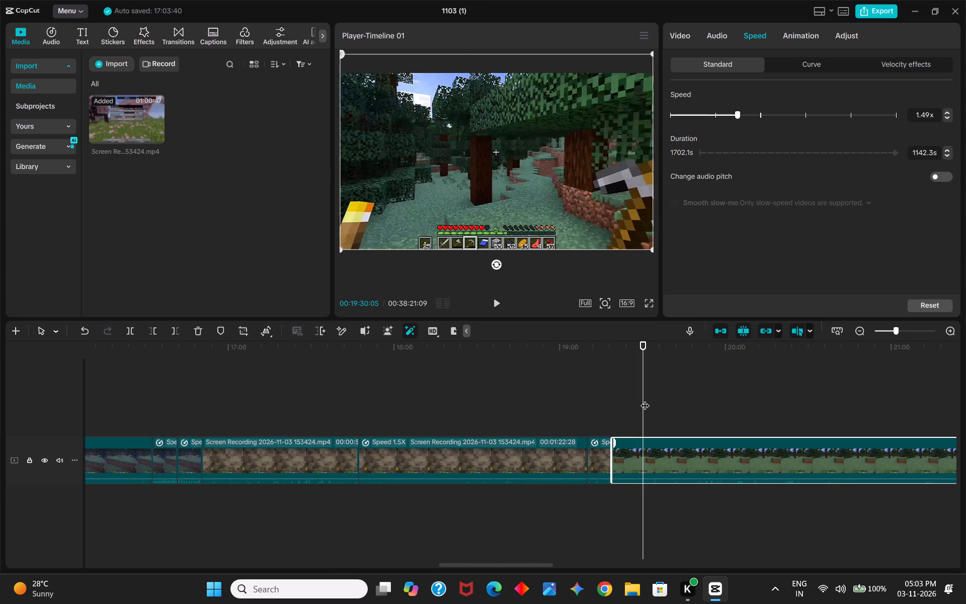
# Play back the last segment from the new cut and split it at 00:19:25:20 during the forest walk.
pyautogui.moveTo(643, 399); pyautogui.dragTo(609, 409)
pyautogui.click(497, 309)
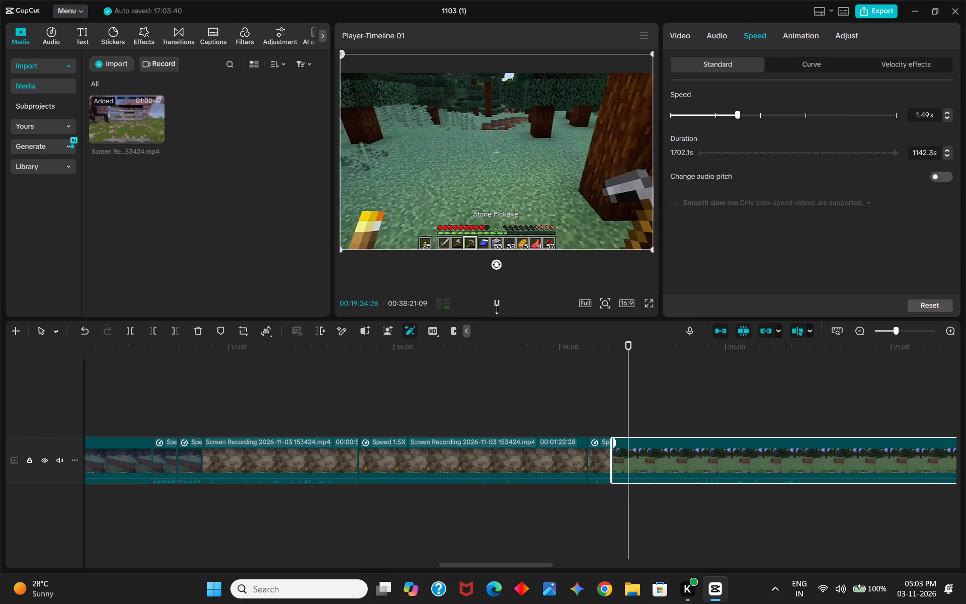
pyautogui.click(497, 309)
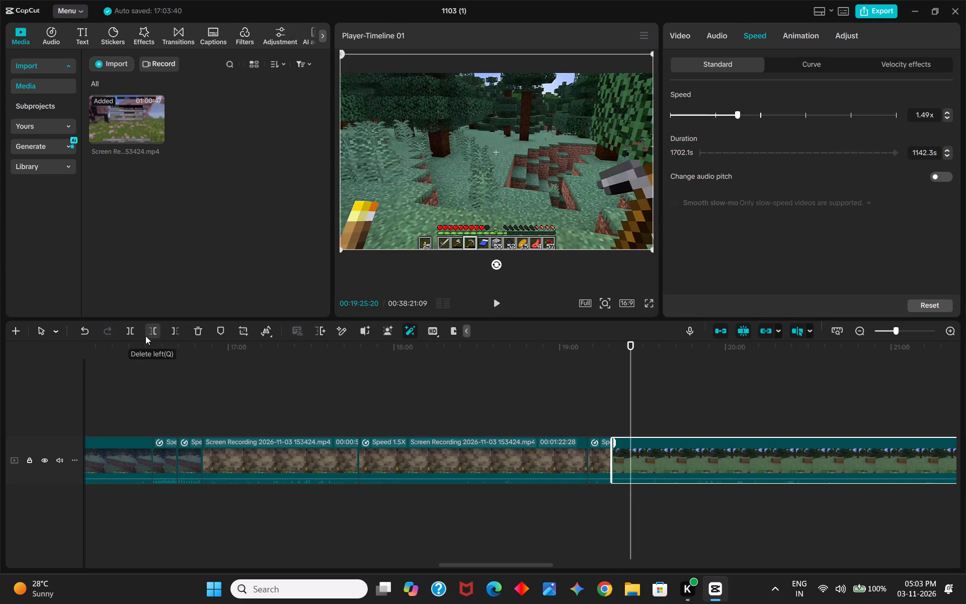
pyautogui.click(133, 333)
# Find the forest walk after the bed and inventory scenes and trim away the last segment's footage before about 00:20:32.
pyautogui.moveTo(630, 408); pyautogui.dragTo(632, 408)
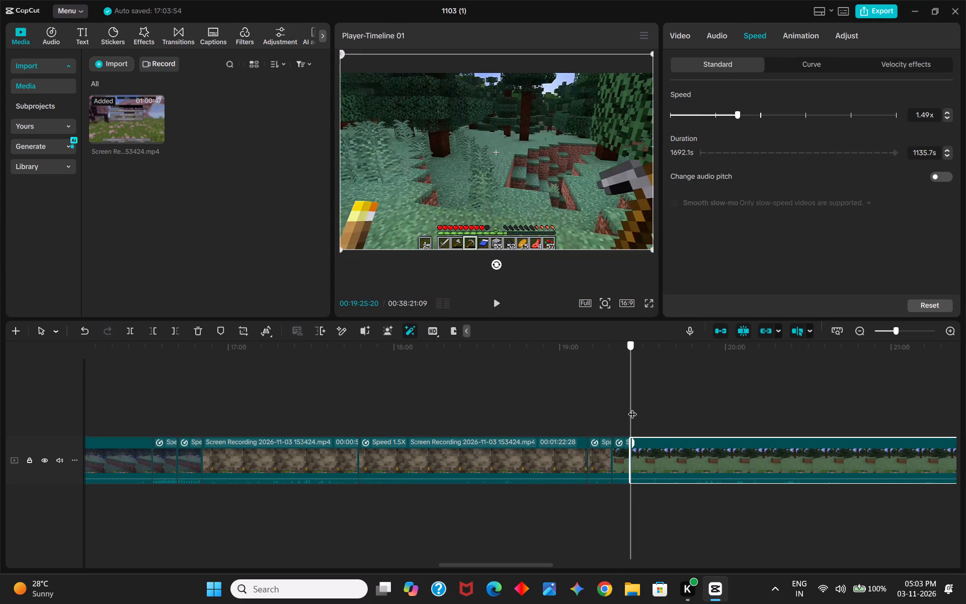
pyautogui.moveTo(632, 408); pyautogui.dragTo(701, 406)
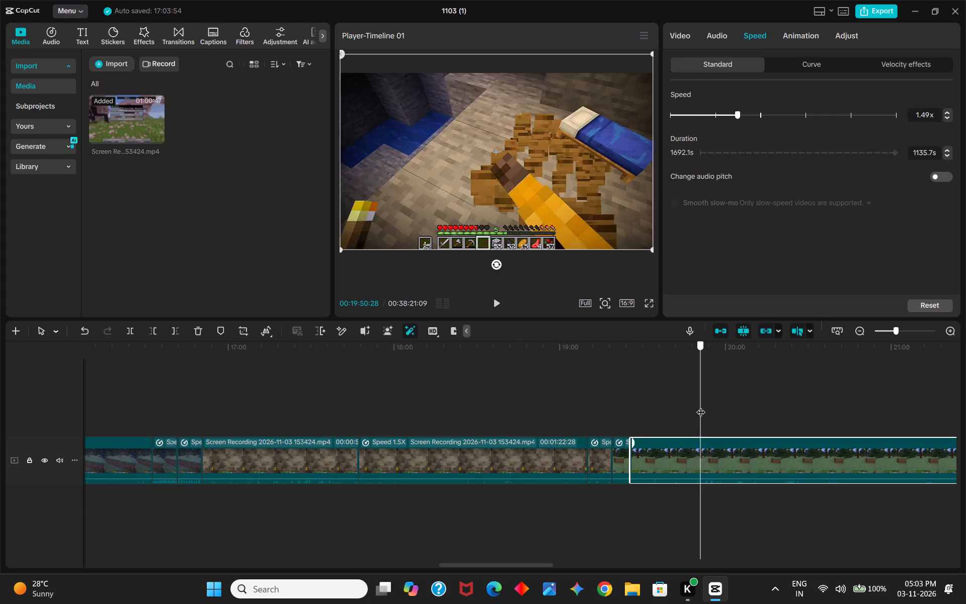
pyautogui.moveTo(701, 406); pyautogui.dragTo(745, 394)
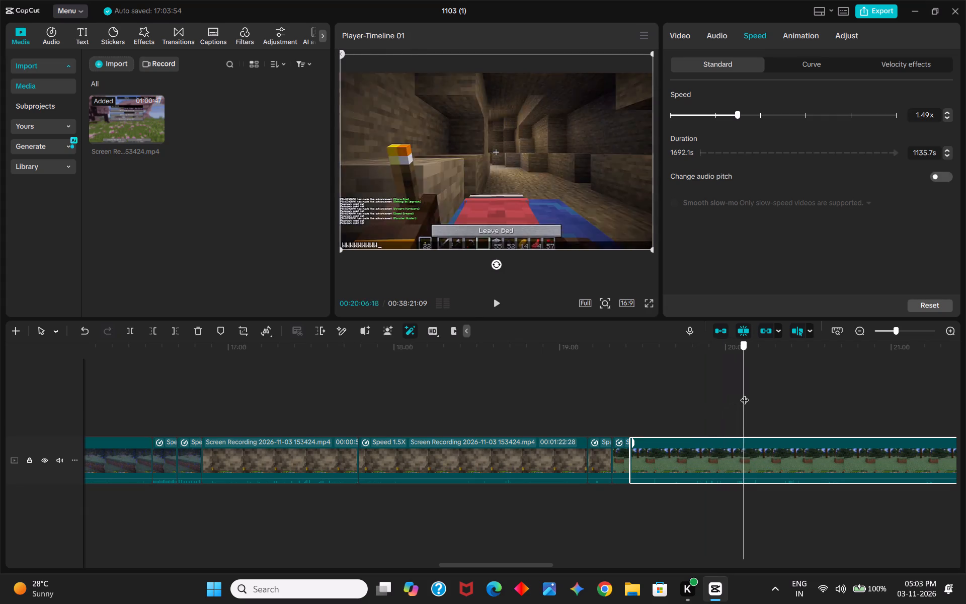
pyautogui.moveTo(745, 394); pyautogui.dragTo(787, 387)
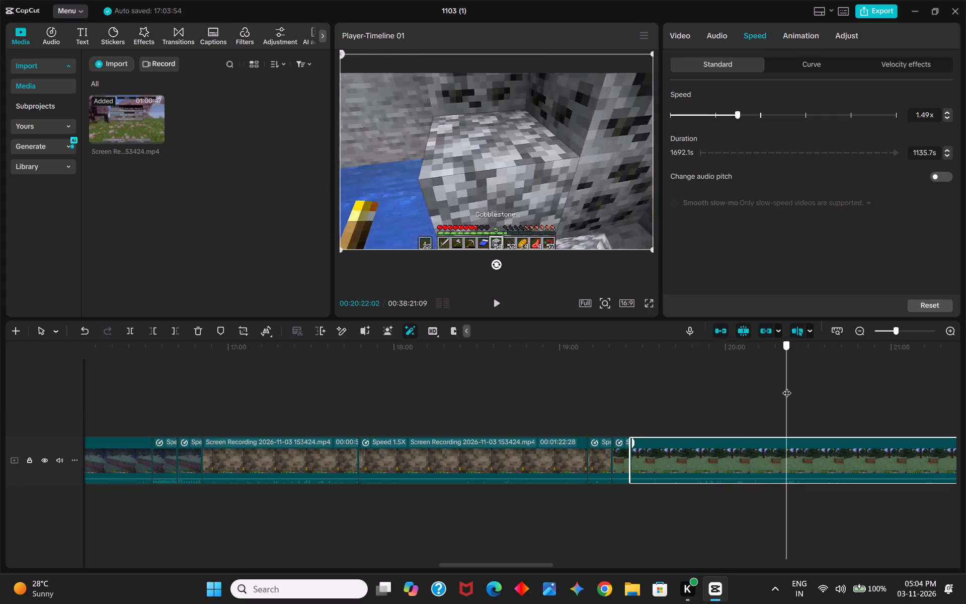
pyautogui.moveTo(787, 387); pyautogui.dragTo(824, 382)
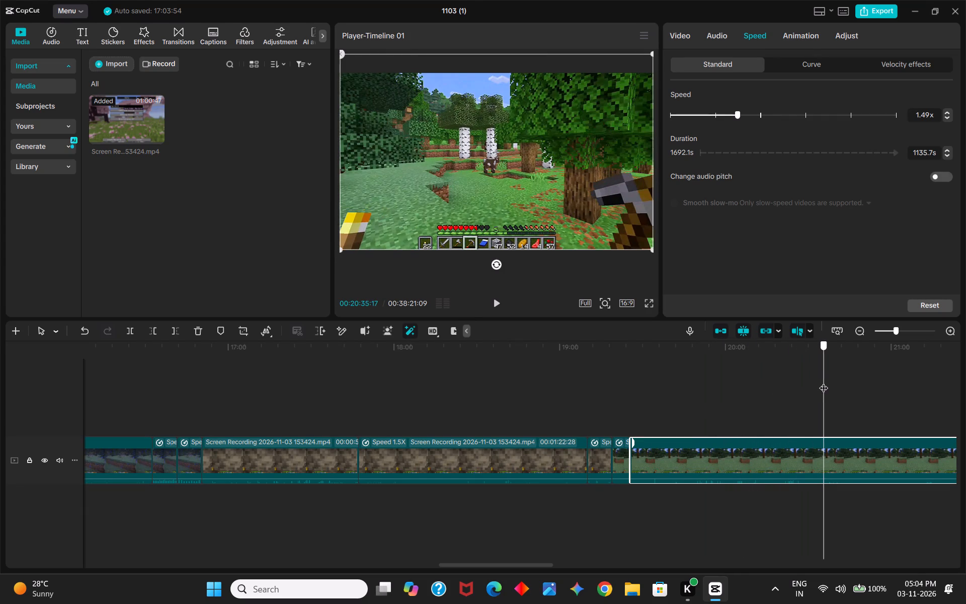
pyautogui.moveTo(824, 382); pyautogui.dragTo(784, 390)
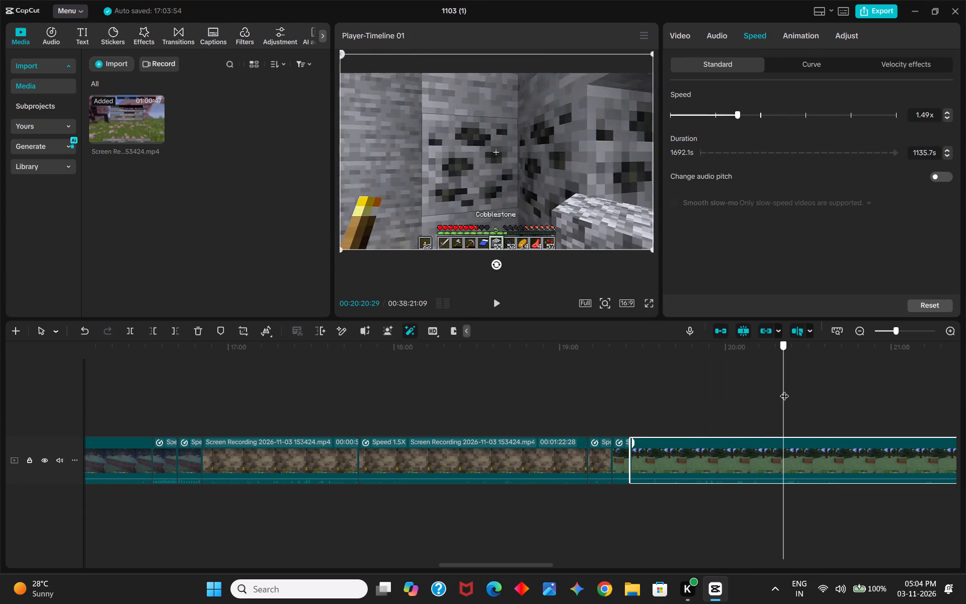
pyautogui.moveTo(784, 390); pyautogui.dragTo(775, 391)
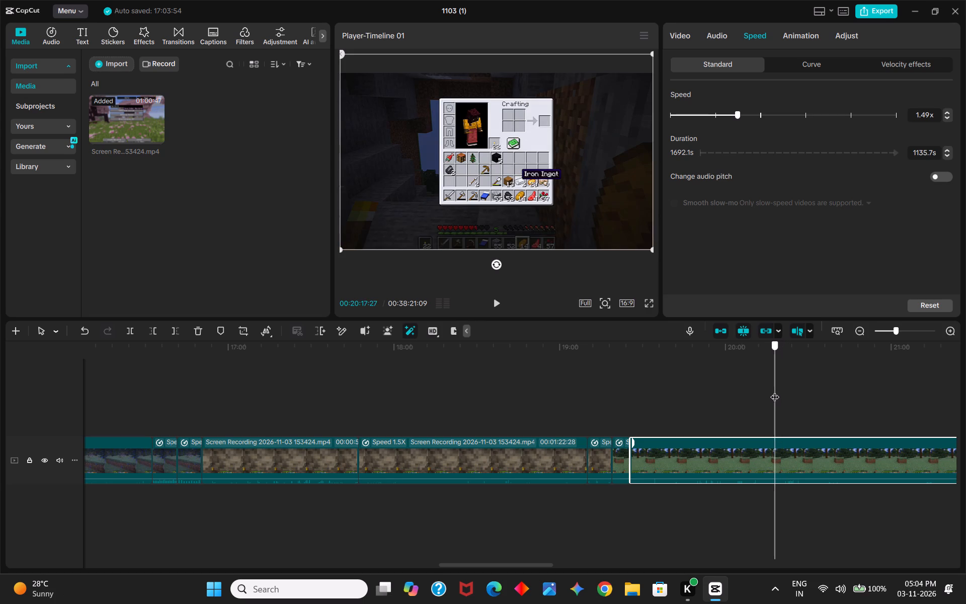
pyautogui.moveTo(775, 391); pyautogui.dragTo(755, 394)
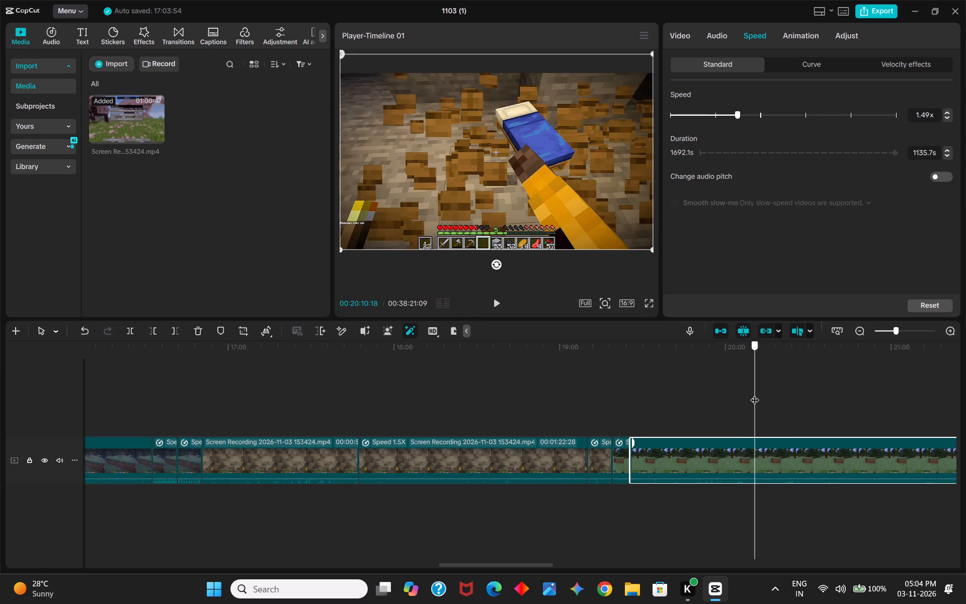
pyautogui.moveTo(755, 394); pyautogui.dragTo(765, 393)
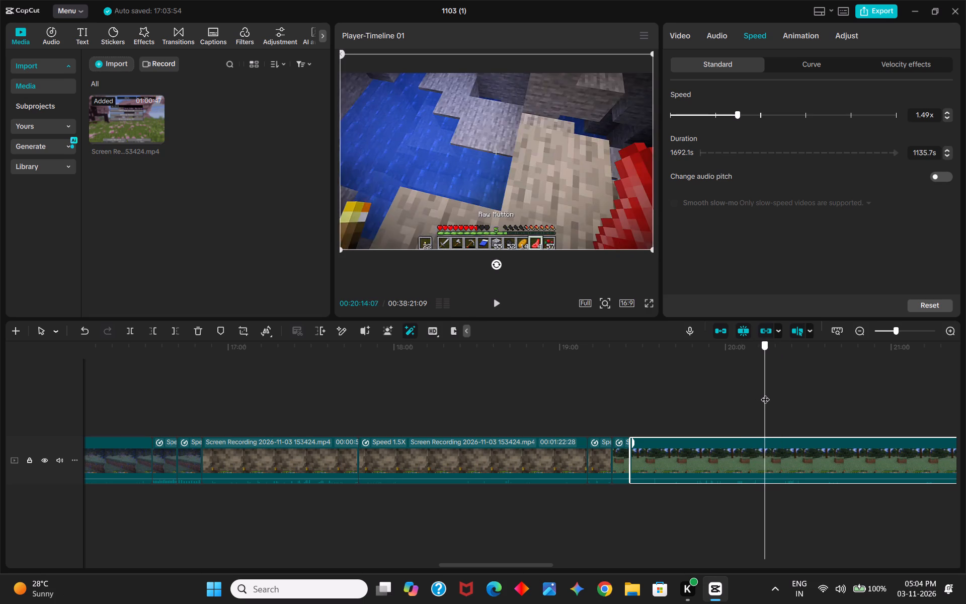
pyautogui.moveTo(765, 393); pyautogui.dragTo(773, 389)
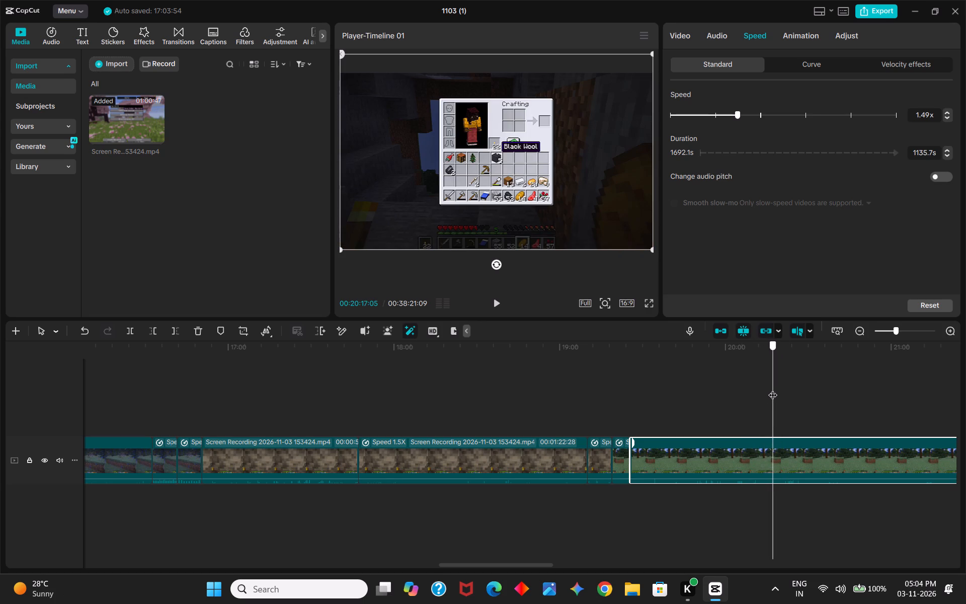
pyautogui.moveTo(773, 389); pyautogui.dragTo(777, 385)
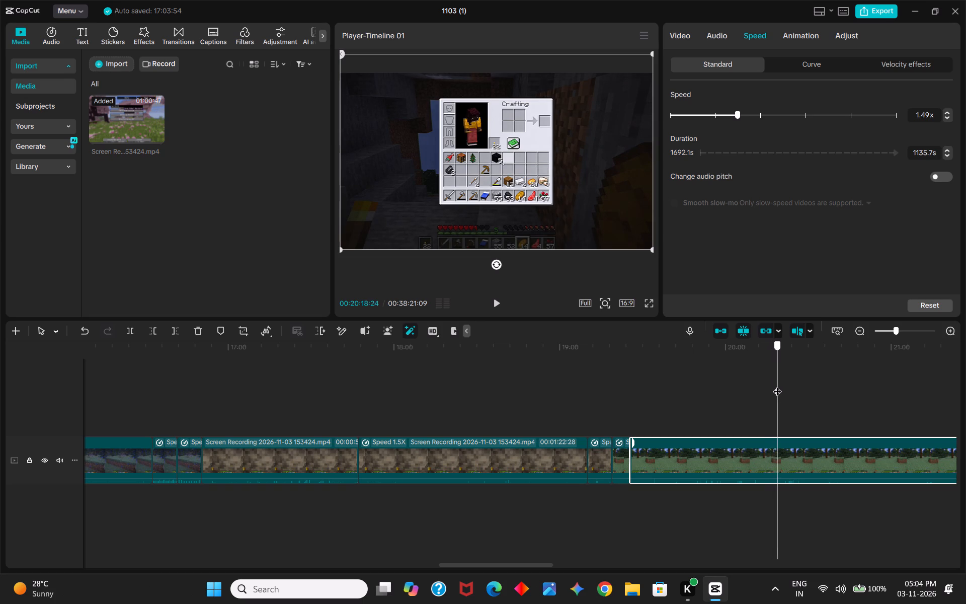
pyautogui.moveTo(777, 385); pyautogui.dragTo(784, 381)
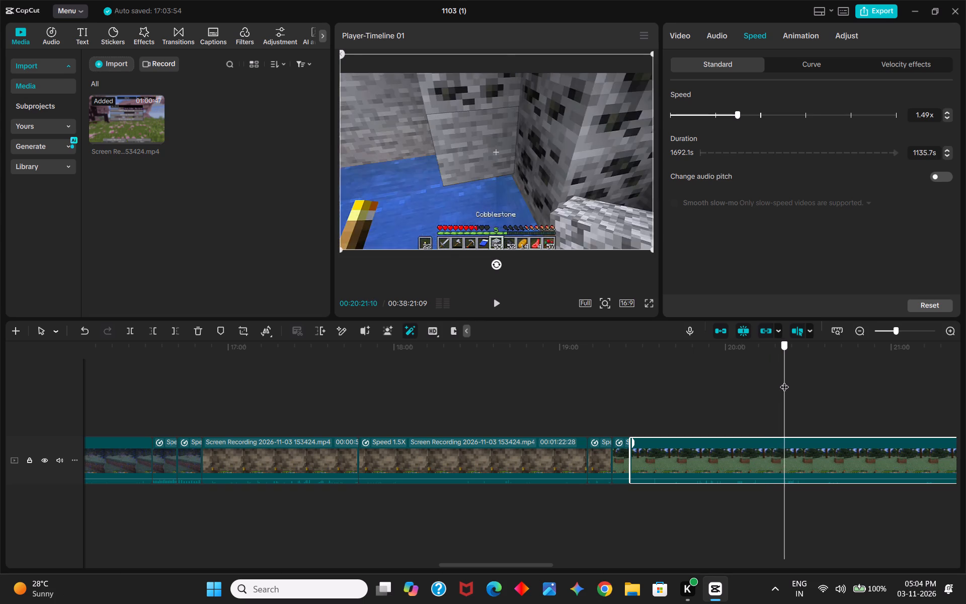
pyautogui.moveTo(784, 381); pyautogui.dragTo(808, 373)
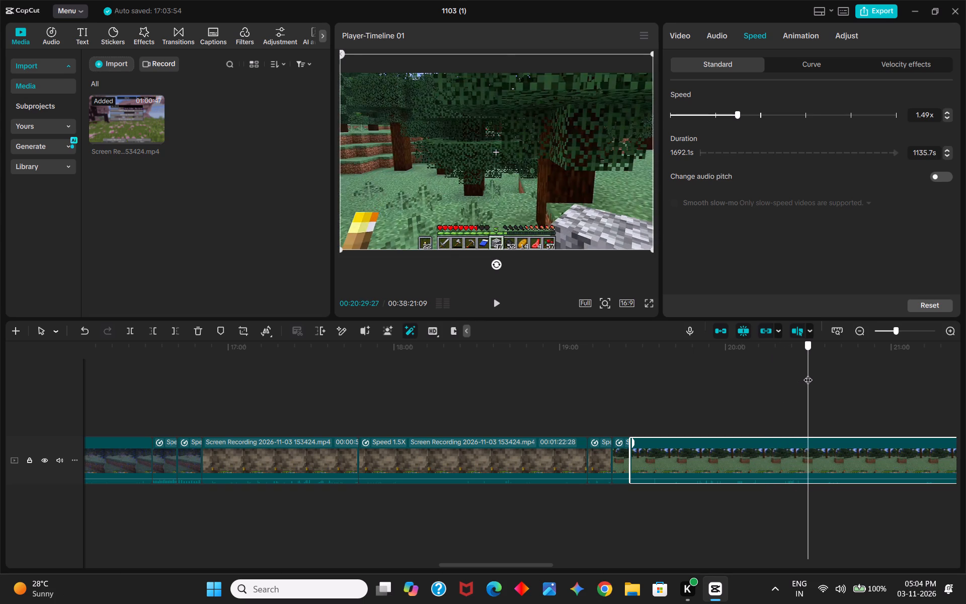
pyautogui.moveTo(808, 373); pyautogui.dragTo(813, 372)
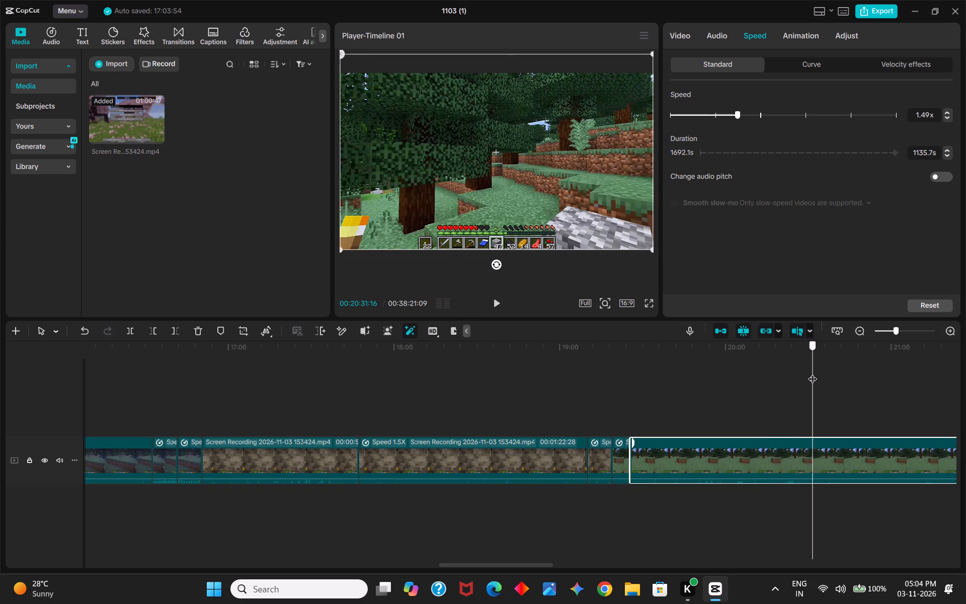
pyautogui.moveTo(813, 372); pyautogui.dragTo(814, 371)
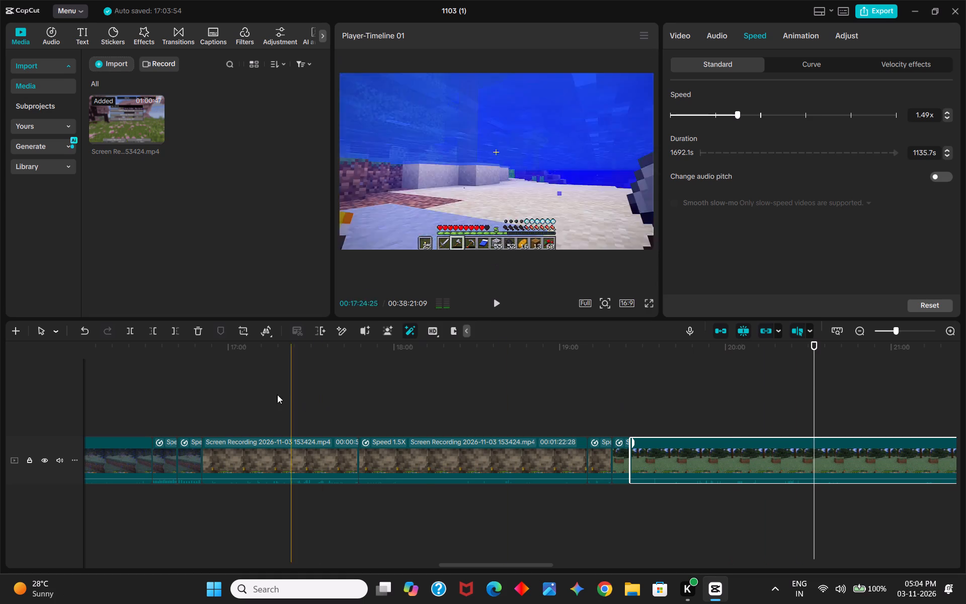
pyautogui.click(155, 330)
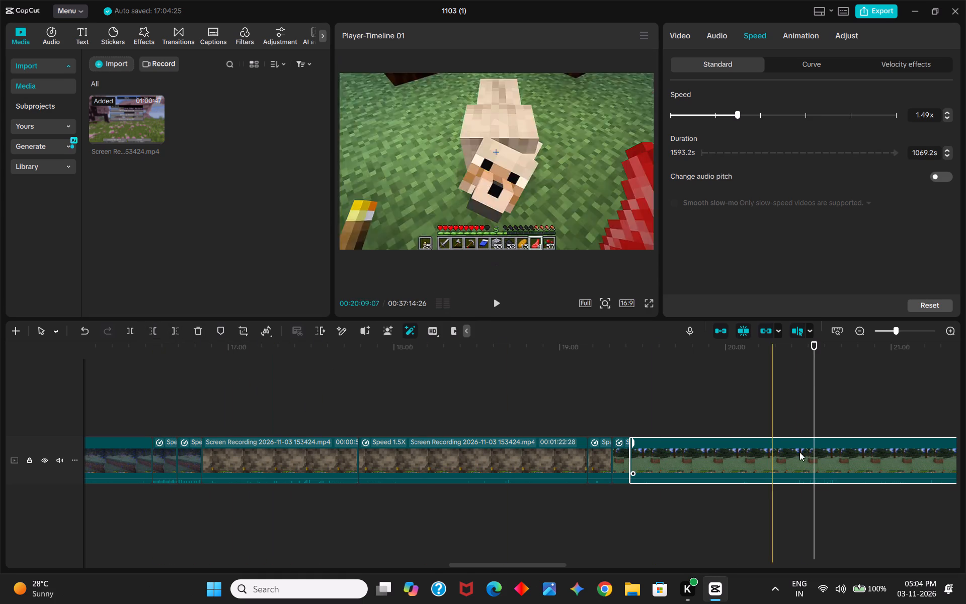
# Play the last segment from its new start and split it at 00:19:51:09 in the grassy dirt ravine.
pyautogui.moveTo(813, 419); pyautogui.dragTo(629, 437)
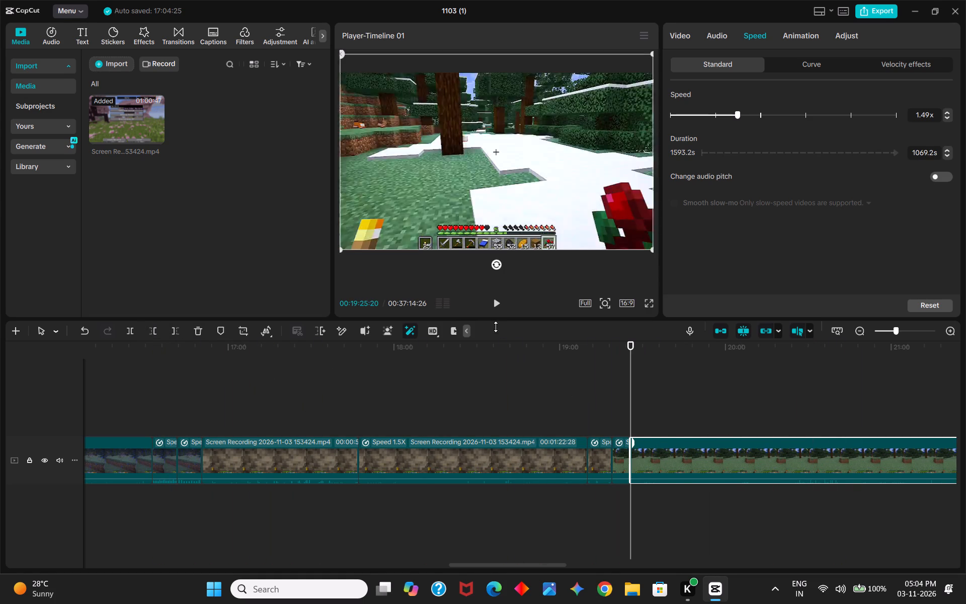
pyautogui.click(497, 306)
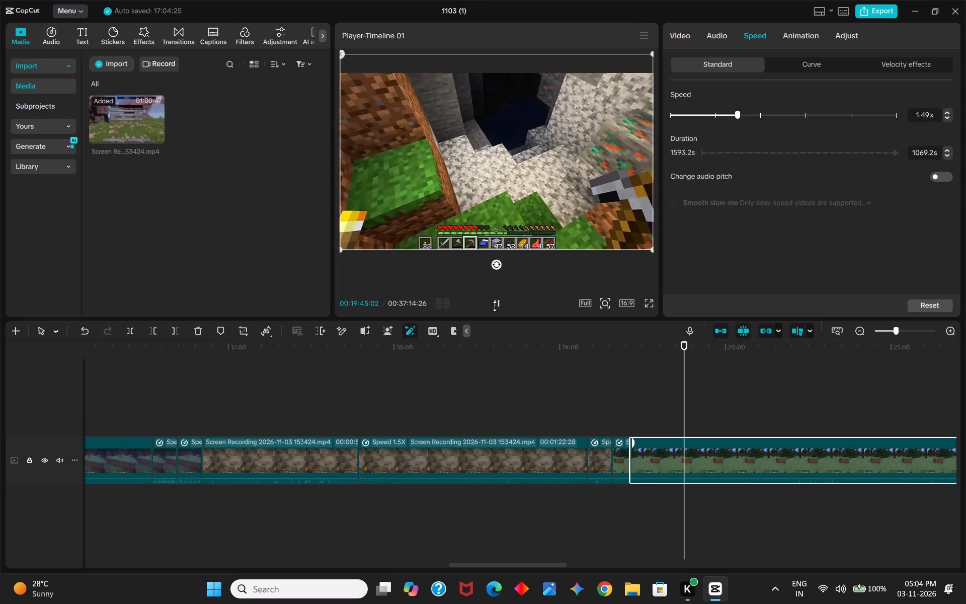
pyautogui.doubleClick(495, 306)
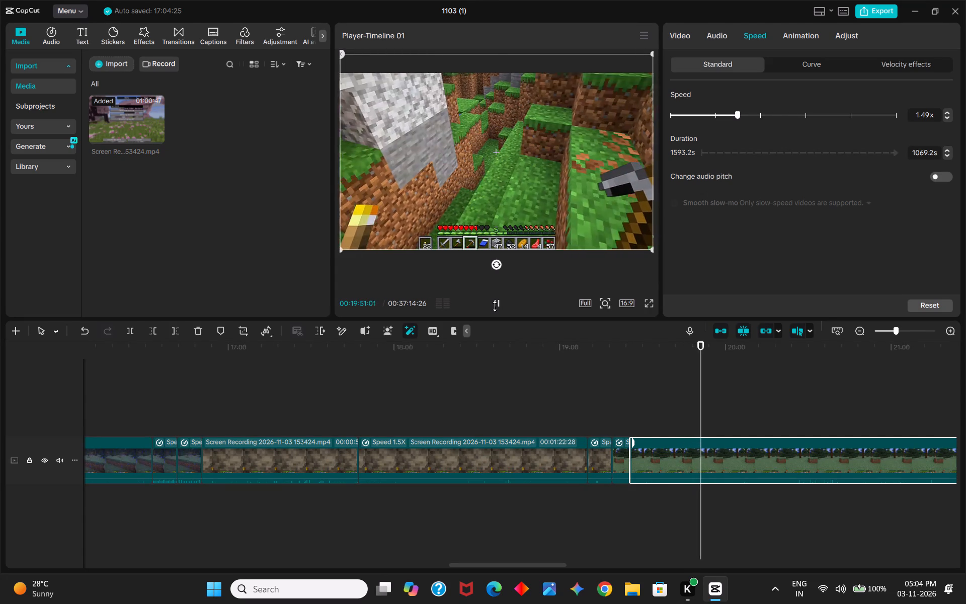
pyautogui.click(495, 306)
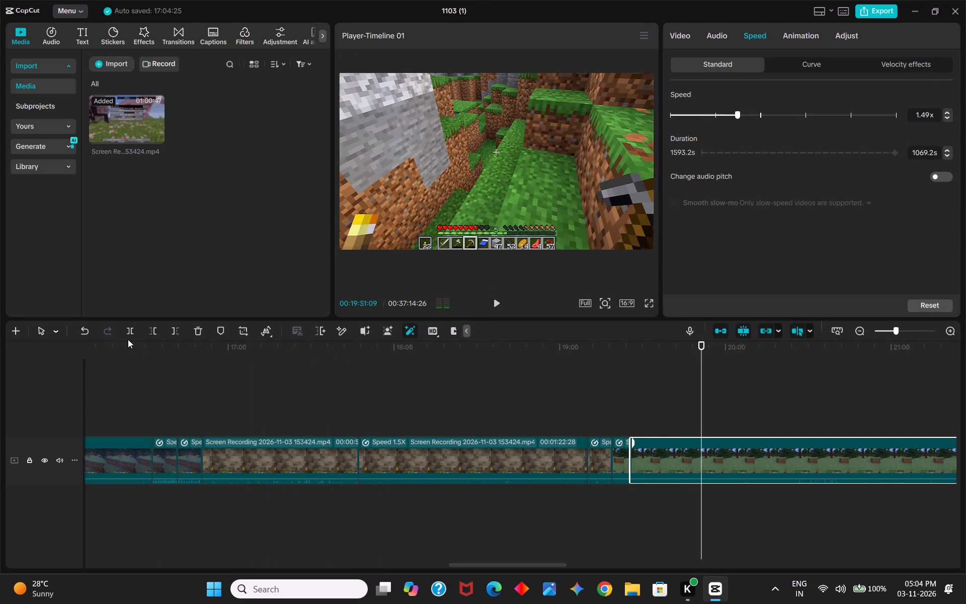
pyautogui.click(130, 332)
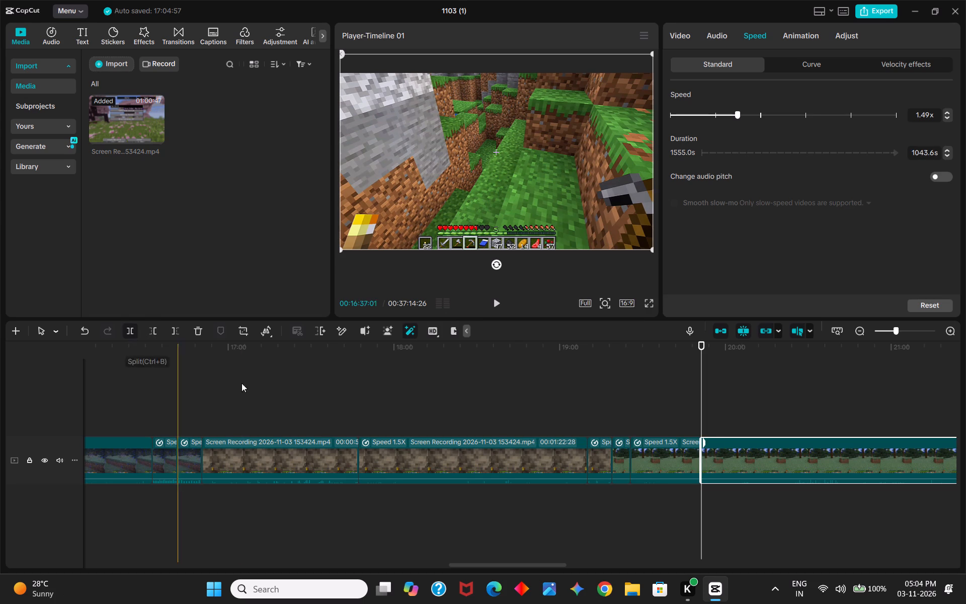
# Trim away the last segment's footage before 00:19:59:26, where the stone path leads between dirt walls.
pyautogui.moveTo(703, 427); pyautogui.dragTo(724, 425)
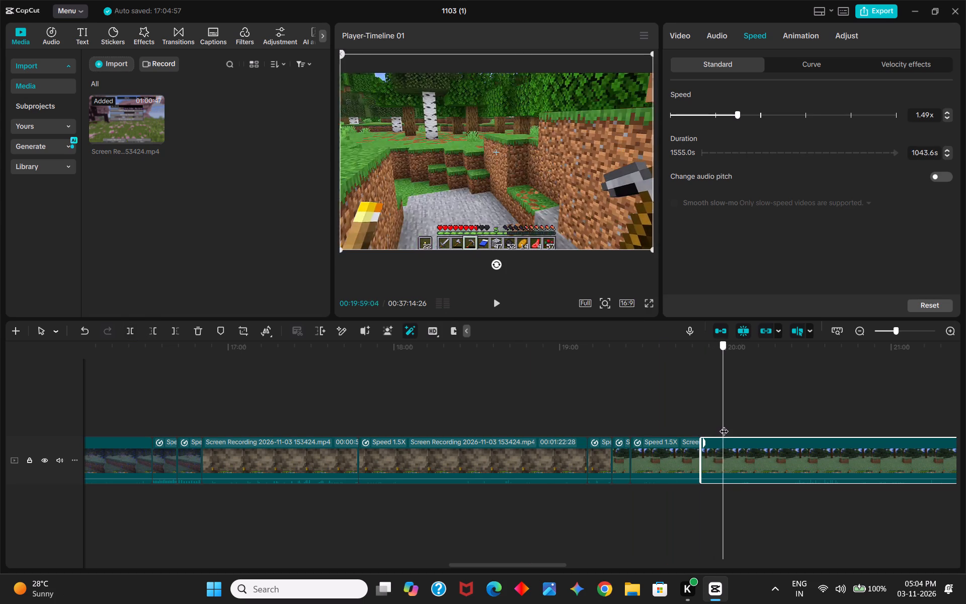
pyautogui.moveTo(724, 425); pyautogui.dragTo(725, 424)
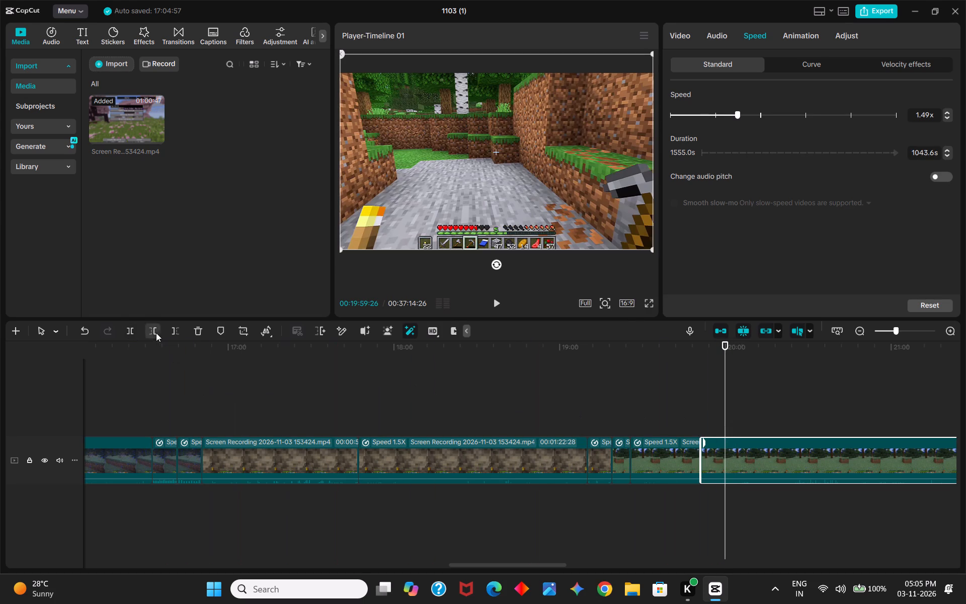
pyautogui.click(149, 332)
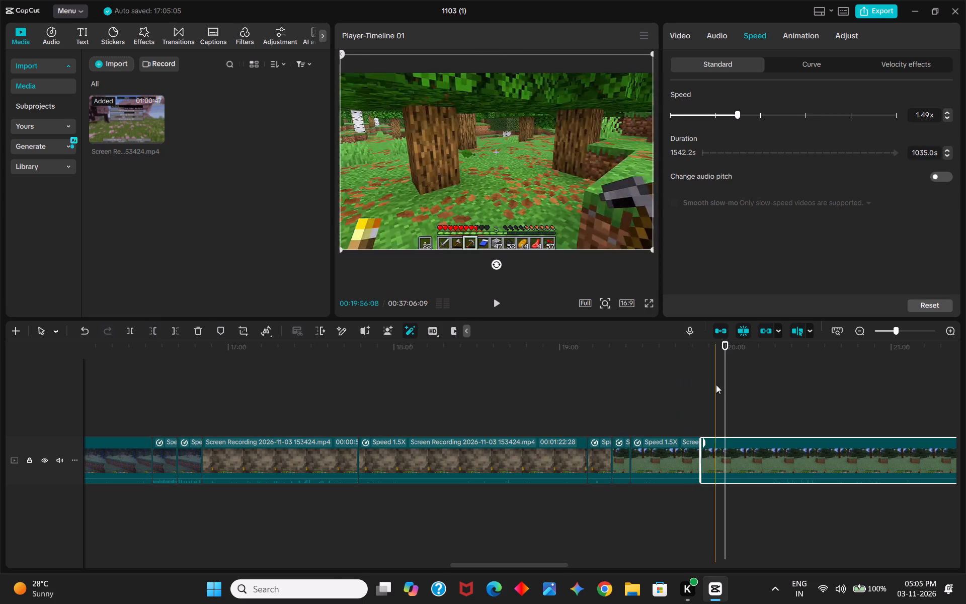
# Play back across the new cut and split the last segment at 00:20:05:22 beside the narrow stream.
pyautogui.moveTo(727, 386); pyautogui.dragTo(693, 396)
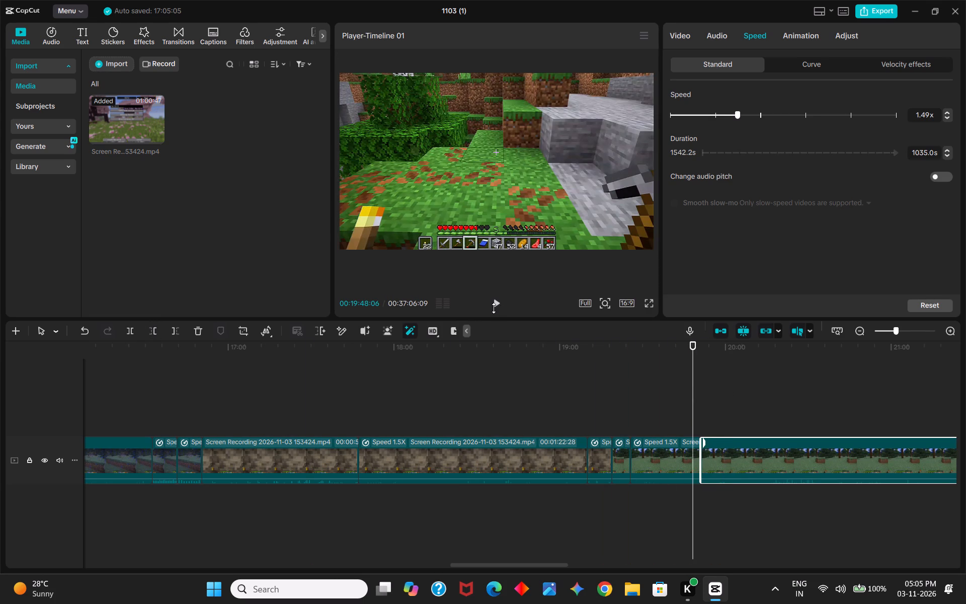
pyautogui.click(494, 308)
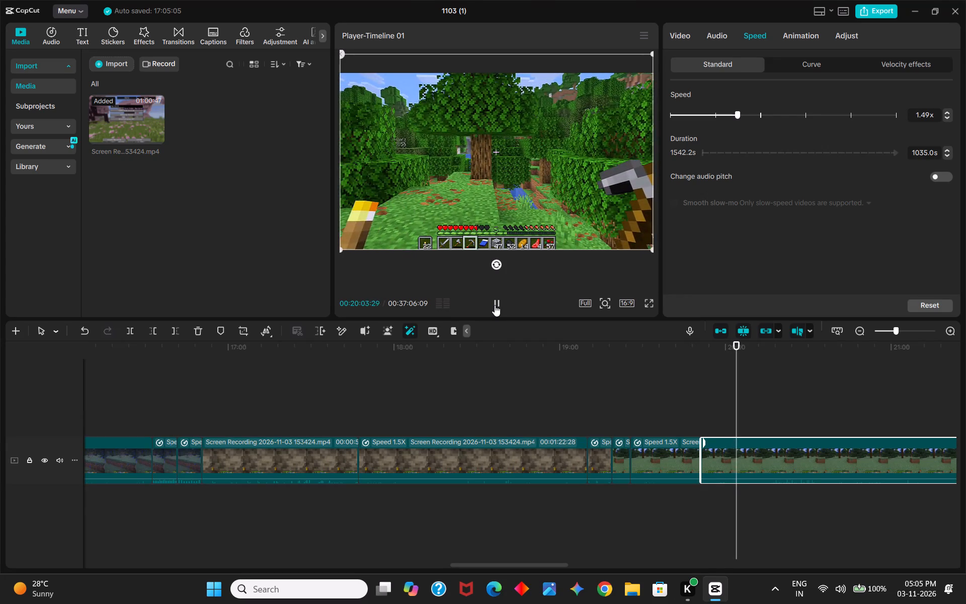
pyautogui.click(495, 305)
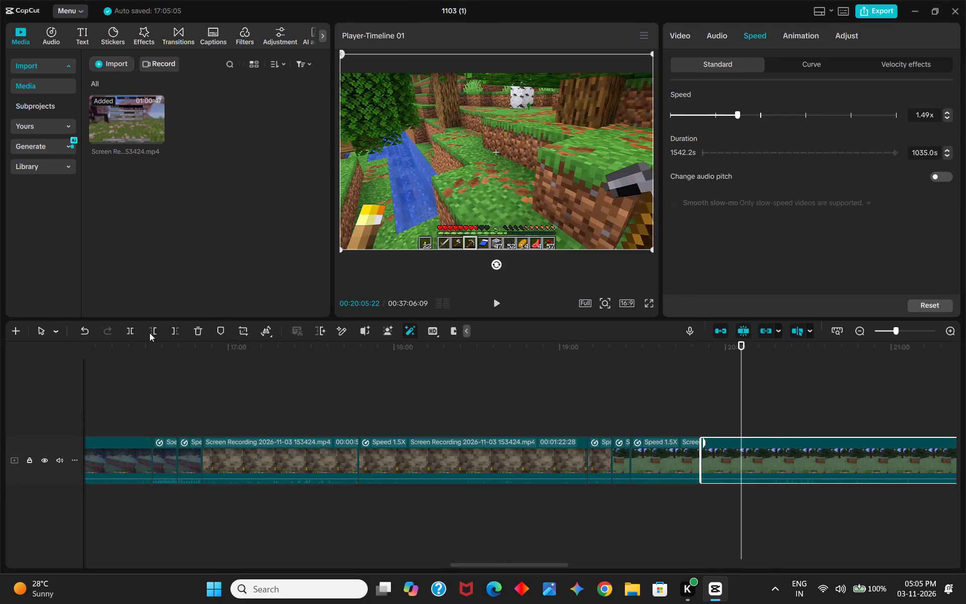
pyautogui.click(125, 331)
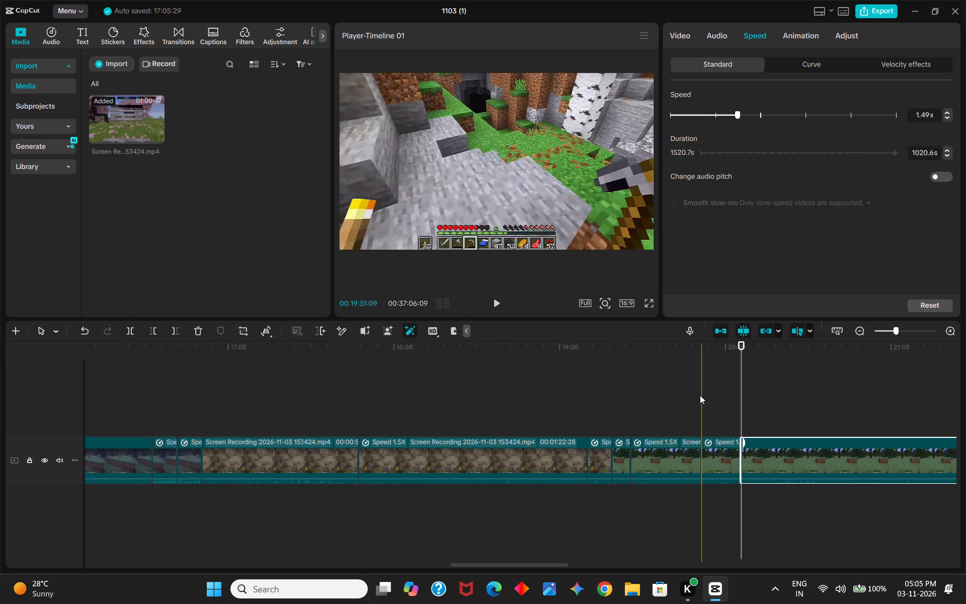
# Find the forest clearing where the player holds bread and trim away the last segment's footage before 00:21:30:06.
pyautogui.moveTo(744, 404); pyautogui.dragTo(836, 398)
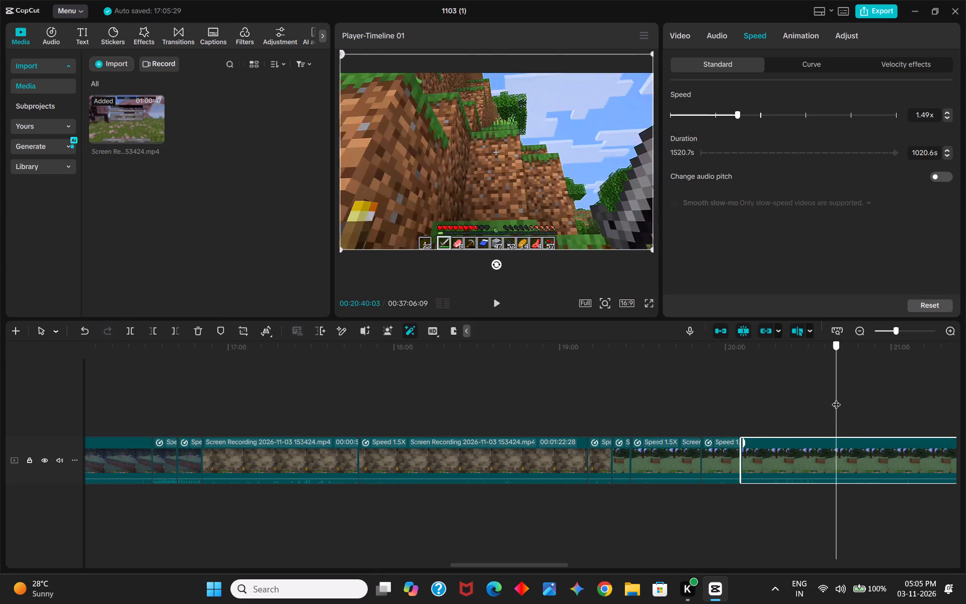
pyautogui.moveTo(836, 398); pyautogui.dragTo(918, 398)
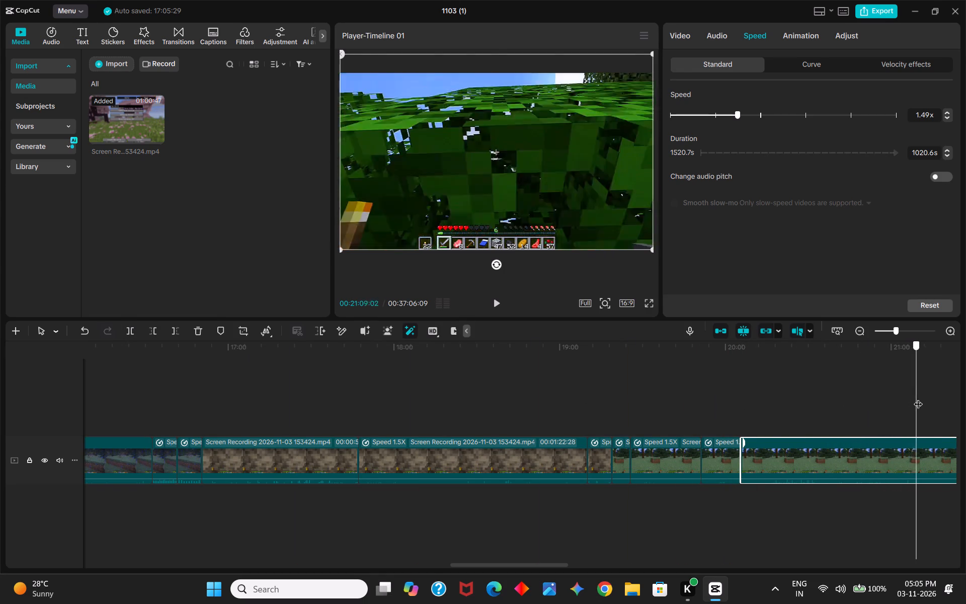
pyautogui.moveTo(918, 398); pyautogui.dragTo(945, 394)
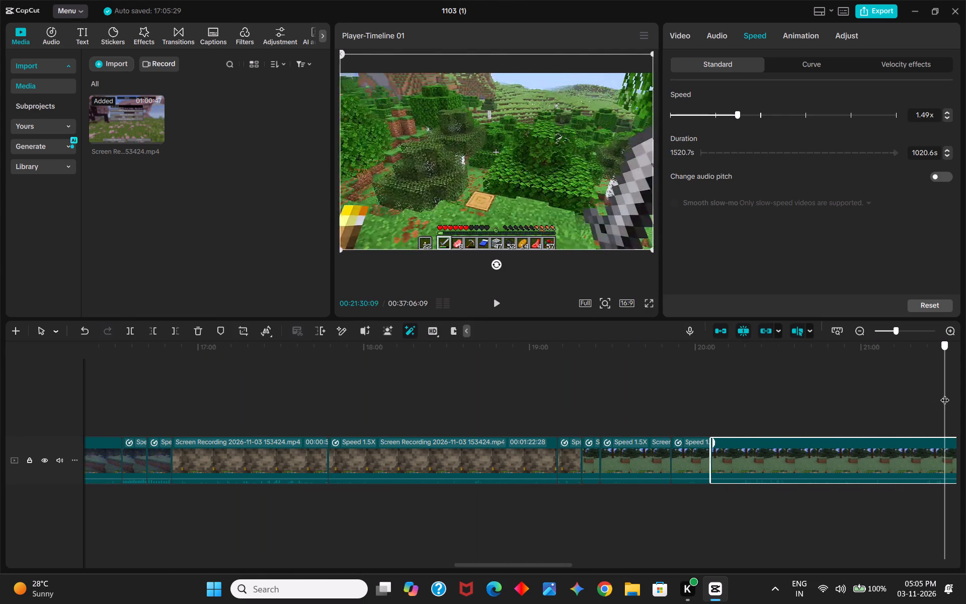
pyautogui.moveTo(945, 394); pyautogui.dragTo(643, 404)
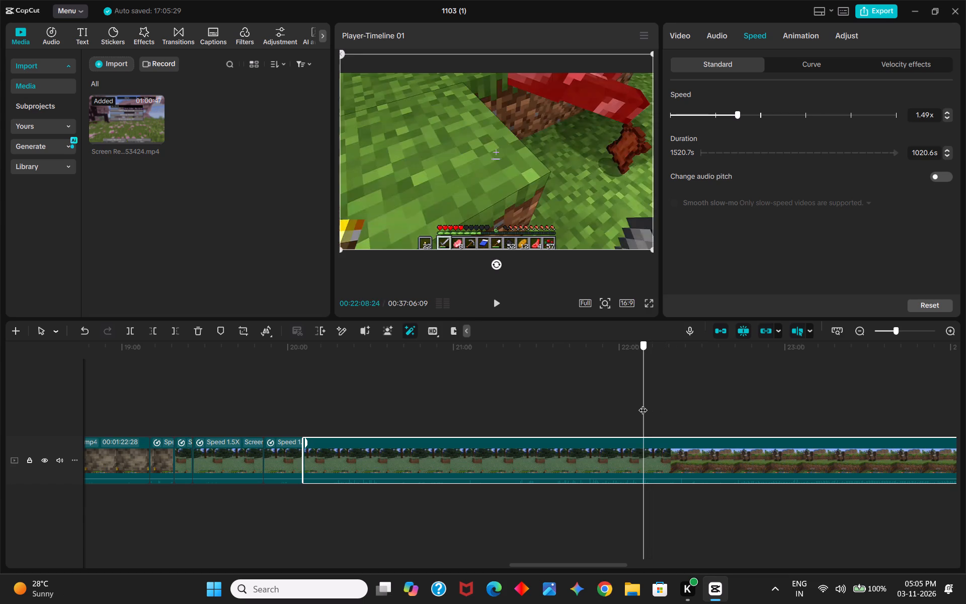
pyautogui.moveTo(643, 404); pyautogui.dragTo(594, 399)
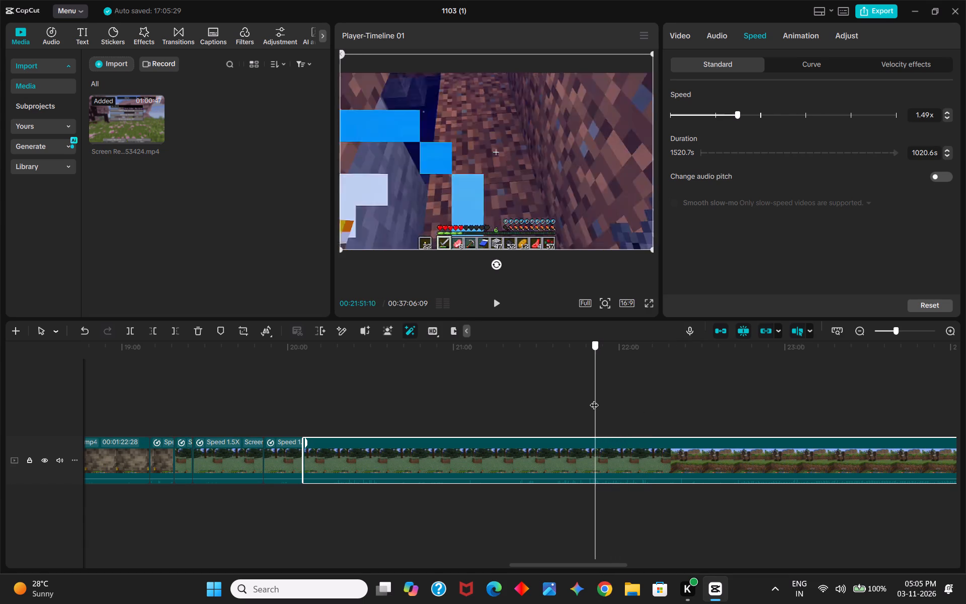
pyautogui.moveTo(594, 399); pyautogui.dragTo(546, 399)
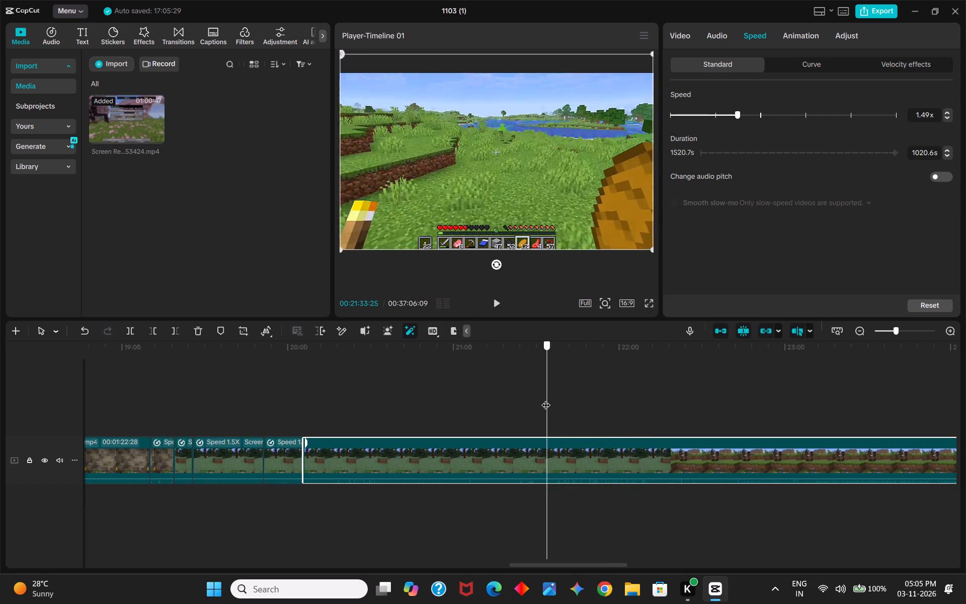
pyautogui.moveTo(546, 399); pyautogui.dragTo(530, 398)
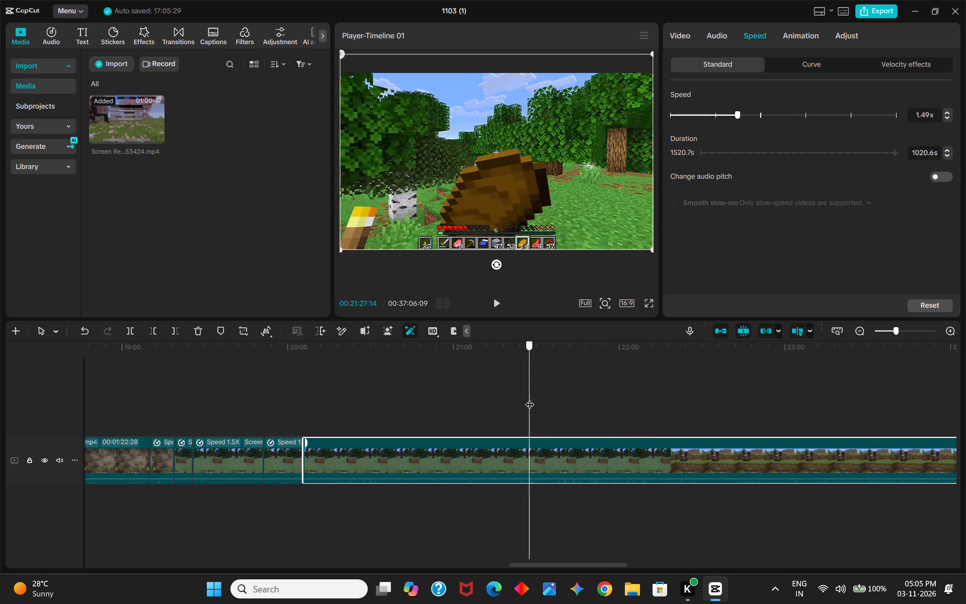
pyautogui.moveTo(530, 398); pyautogui.dragTo(538, 396)
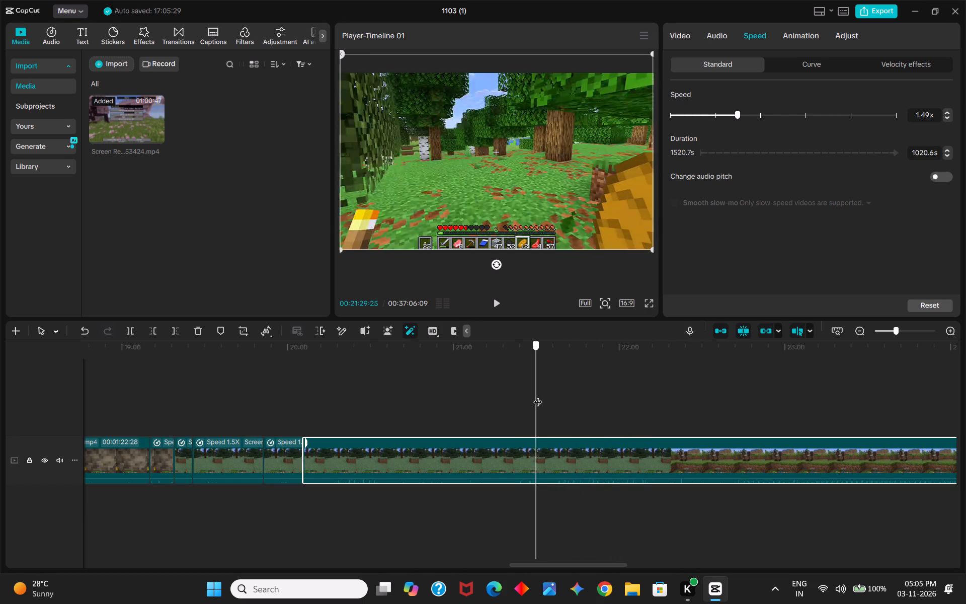
pyautogui.moveTo(538, 396); pyautogui.dragTo(537, 397)
pyautogui.click(158, 333)
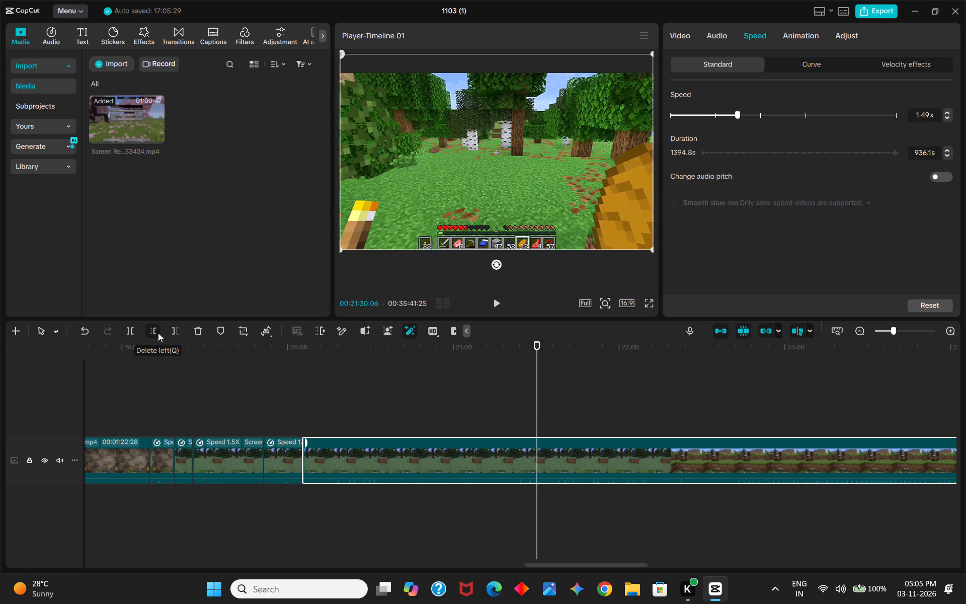
# Play back across the new cut through the cow hunt and split the last segment at 00:20:46:08 in the grassy field.
pyautogui.moveTo(538, 388); pyautogui.dragTo(289, 417)
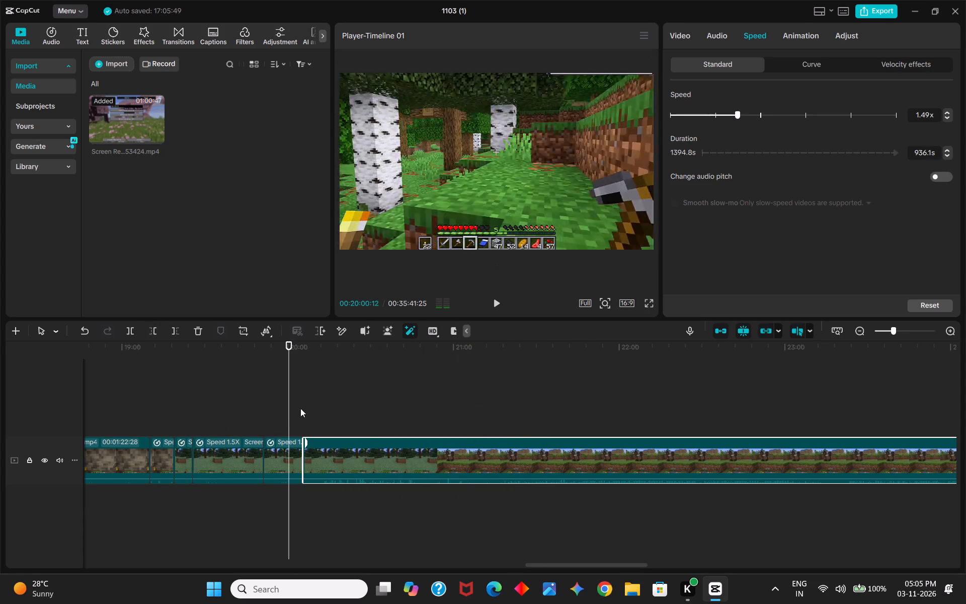
pyautogui.click(498, 304)
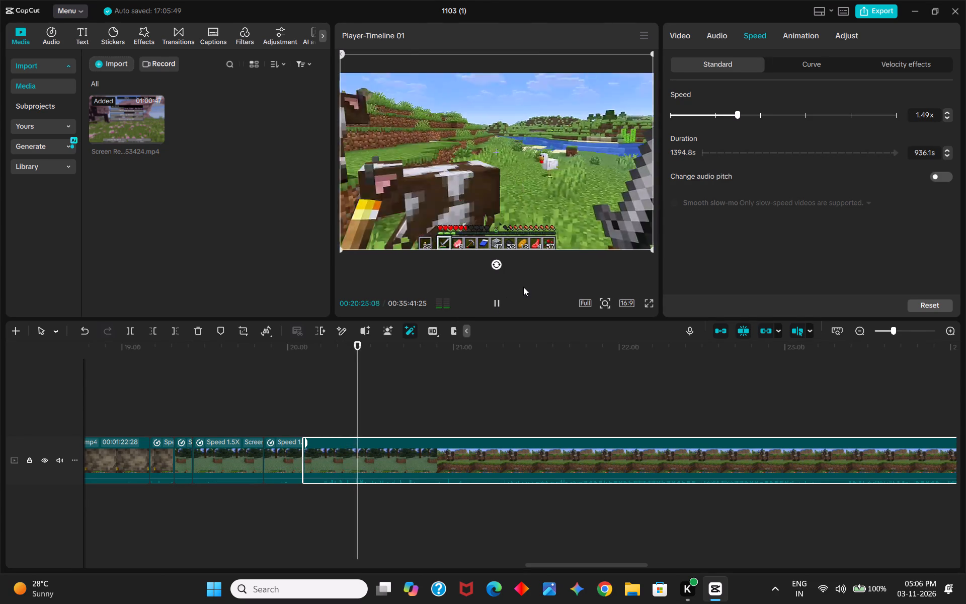
pyautogui.click(495, 305)
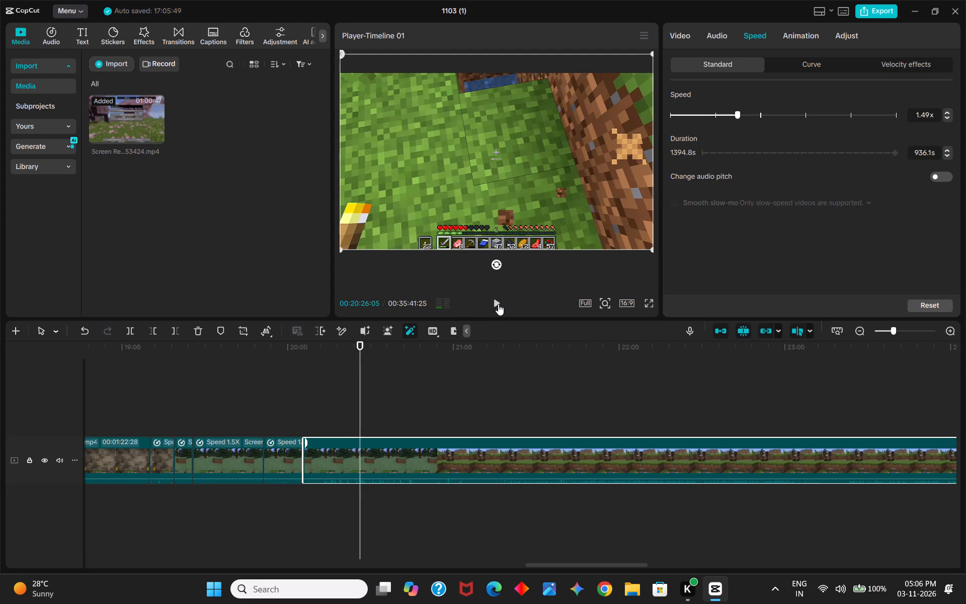
pyautogui.click(498, 304)
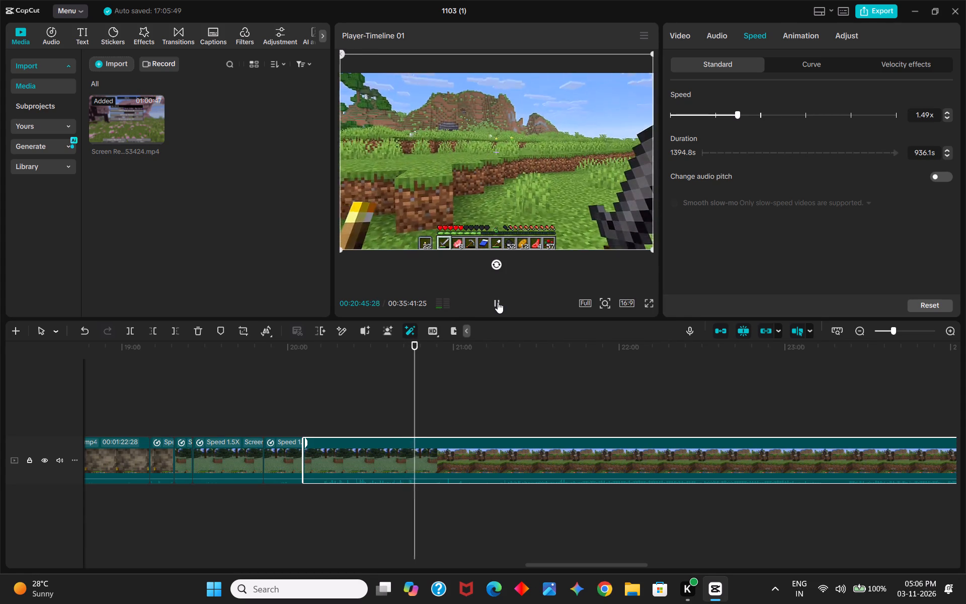
pyautogui.click(498, 302)
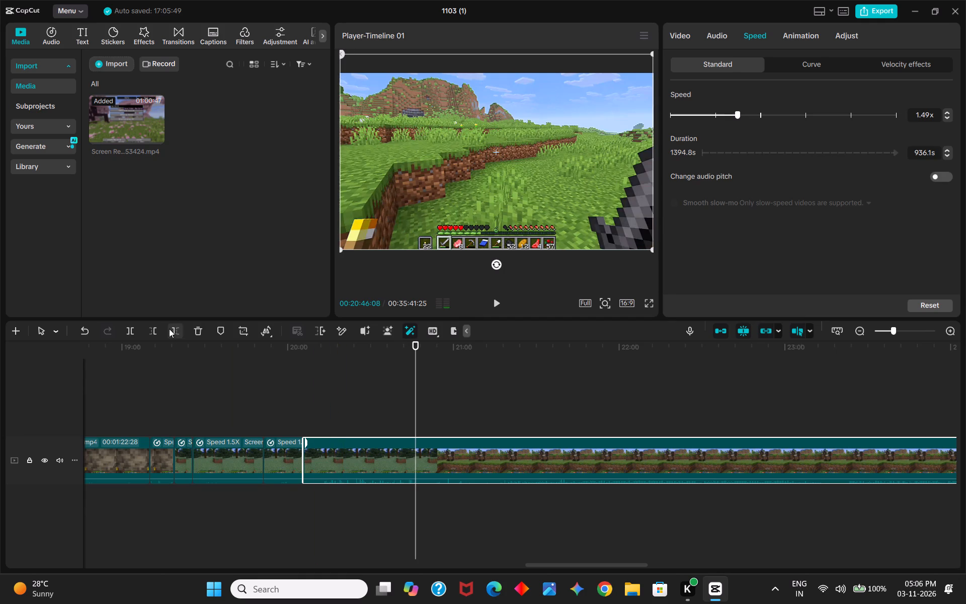
pyautogui.click(126, 332)
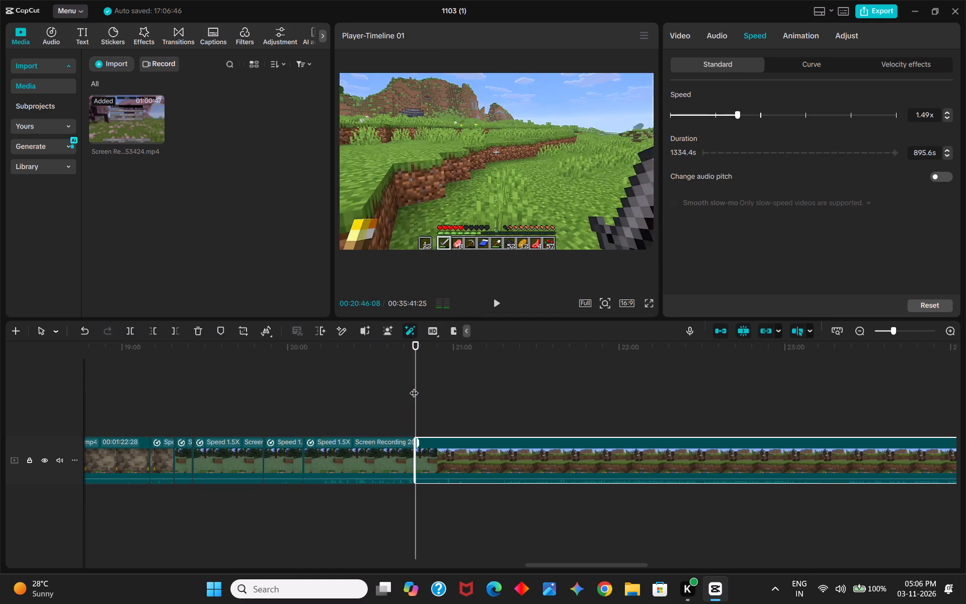
# Find where the stone sword comes out in front of the cows and split the segment at 00:20:13:04.
pyautogui.moveTo(414, 387); pyautogui.dragTo(345, 402)
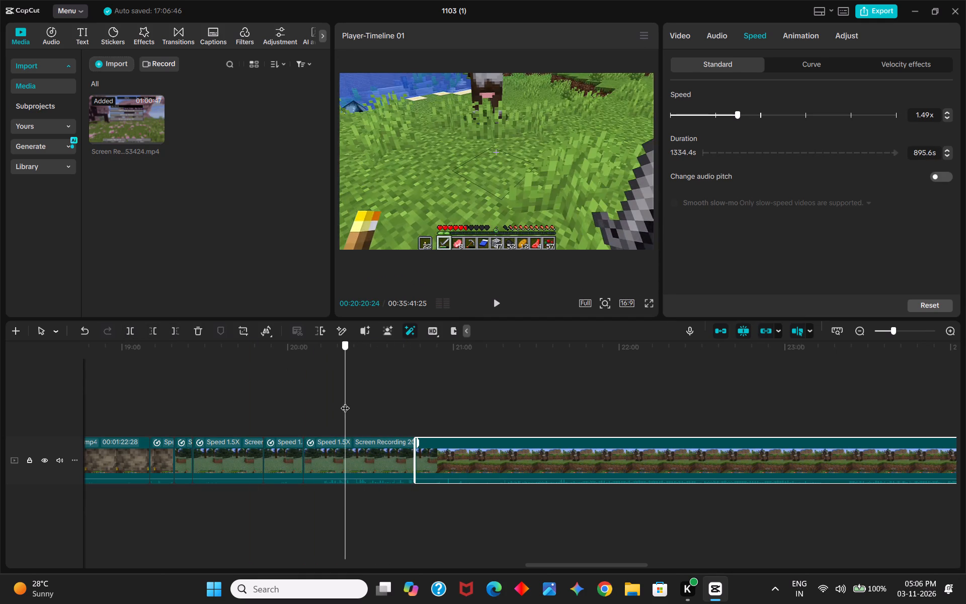
pyautogui.moveTo(345, 402); pyautogui.dragTo(351, 402)
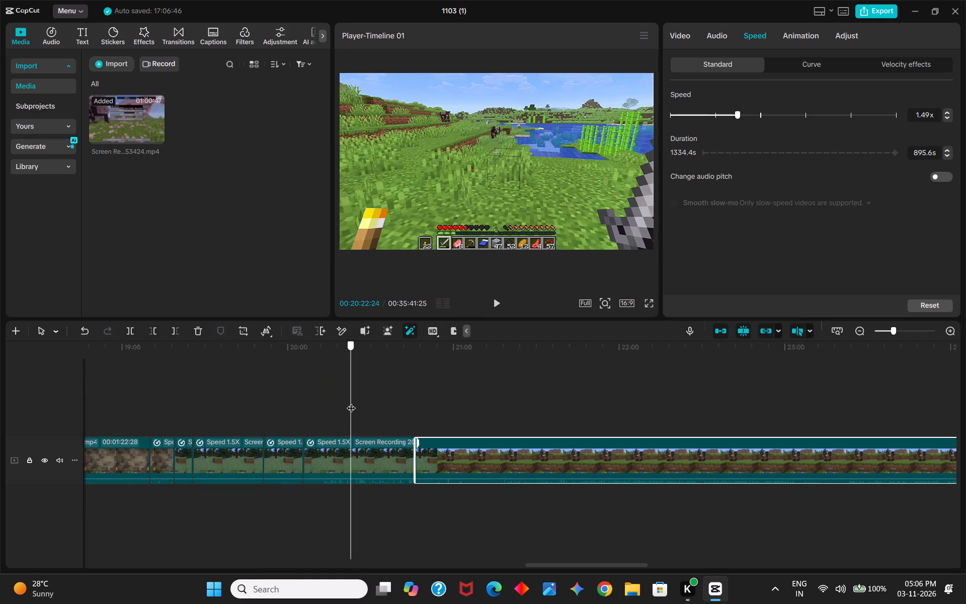
pyautogui.moveTo(351, 402); pyautogui.dragTo(355, 401)
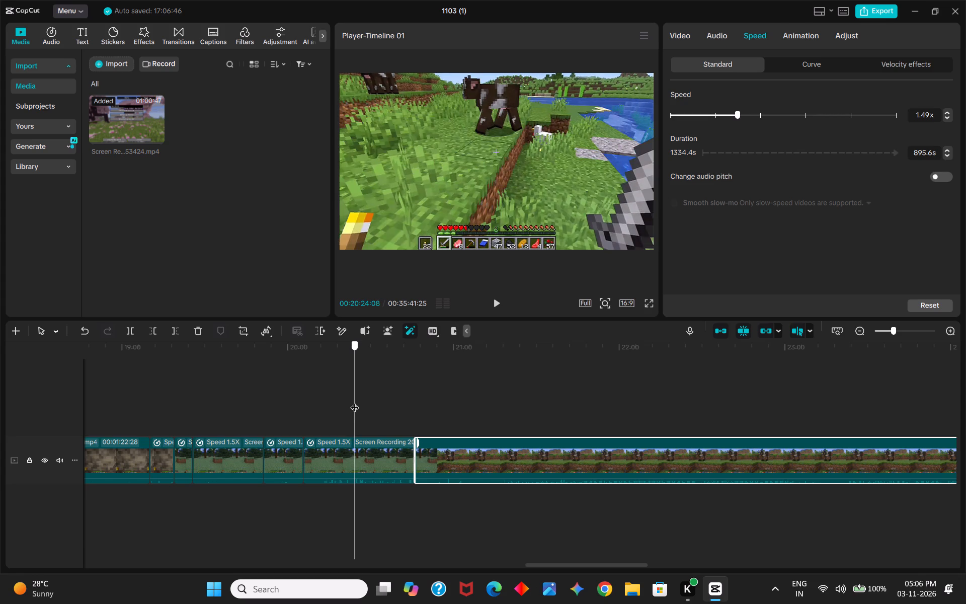
pyautogui.moveTo(355, 401); pyautogui.dragTo(339, 397)
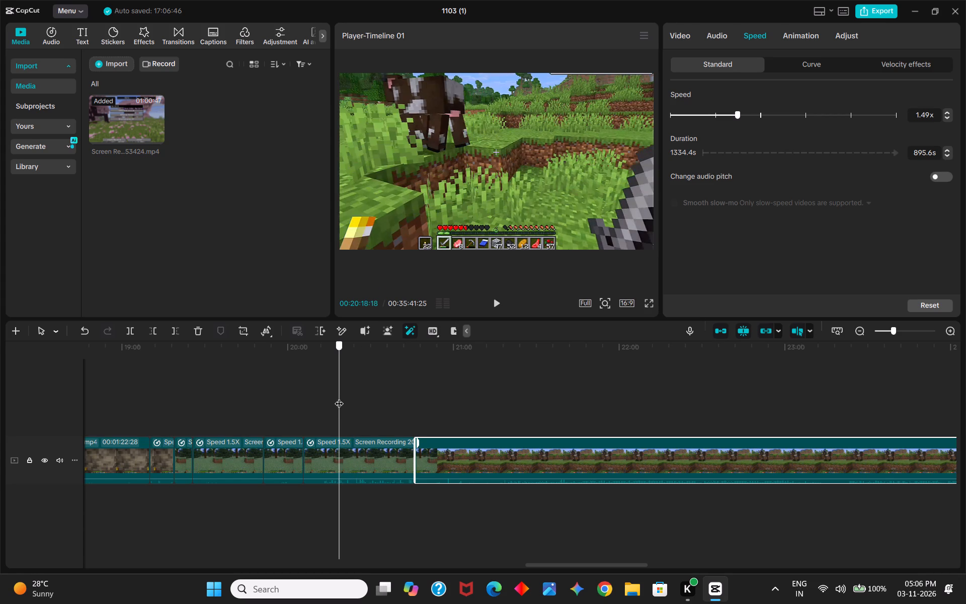
pyautogui.moveTo(339, 397); pyautogui.dragTo(331, 397)
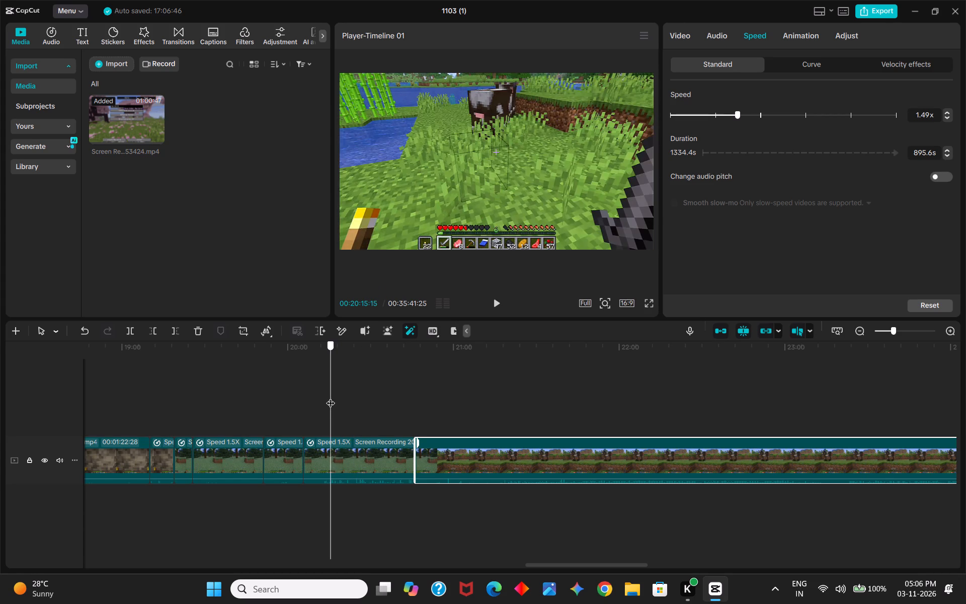
pyautogui.moveTo(331, 397); pyautogui.dragTo(325, 398)
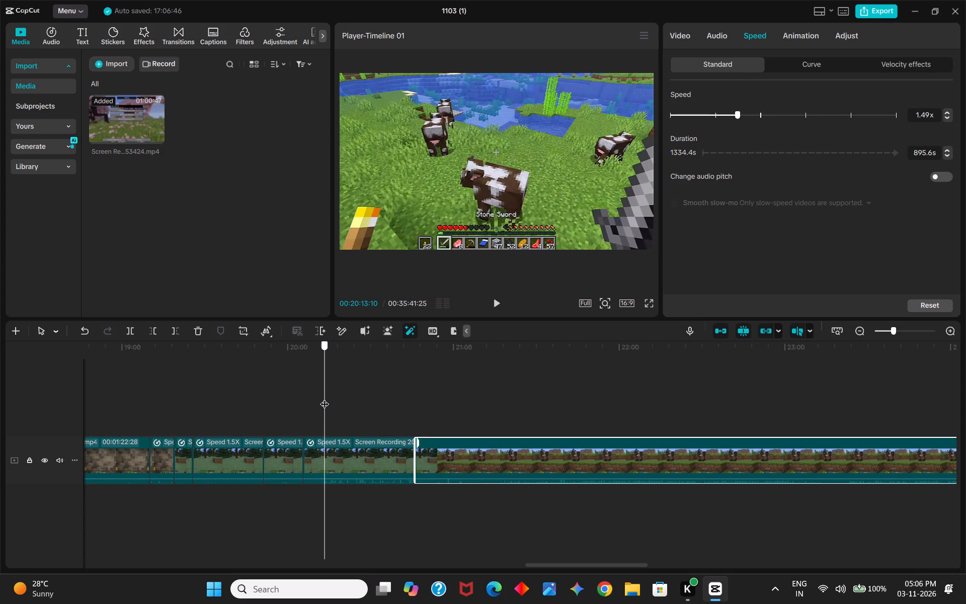
pyautogui.moveTo(325, 398); pyautogui.dragTo(324, 398)
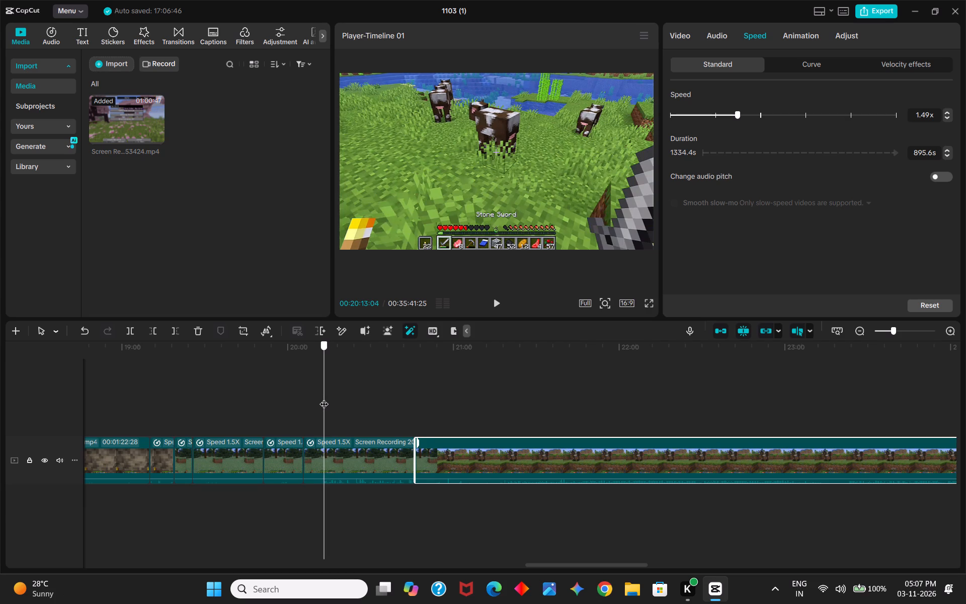
pyautogui.moveTo(324, 398); pyautogui.dragTo(327, 398)
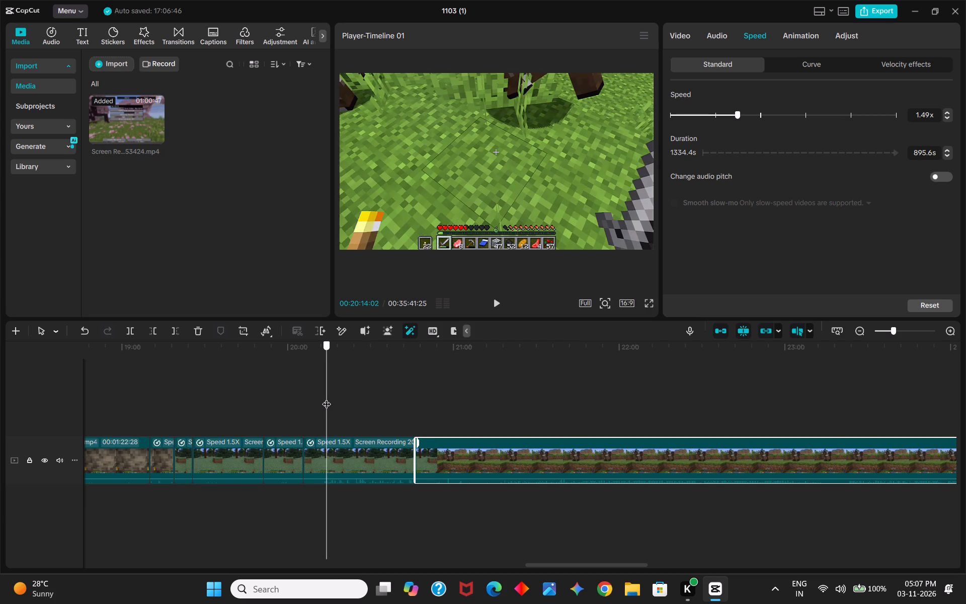
pyautogui.moveTo(327, 398); pyautogui.dragTo(325, 398)
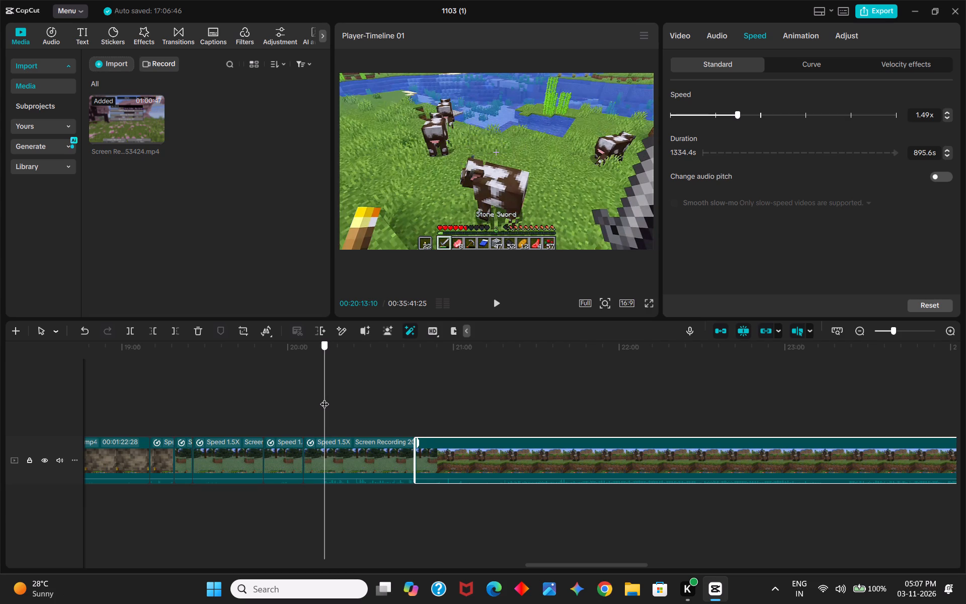
pyautogui.moveTo(325, 398); pyautogui.dragTo(324, 398)
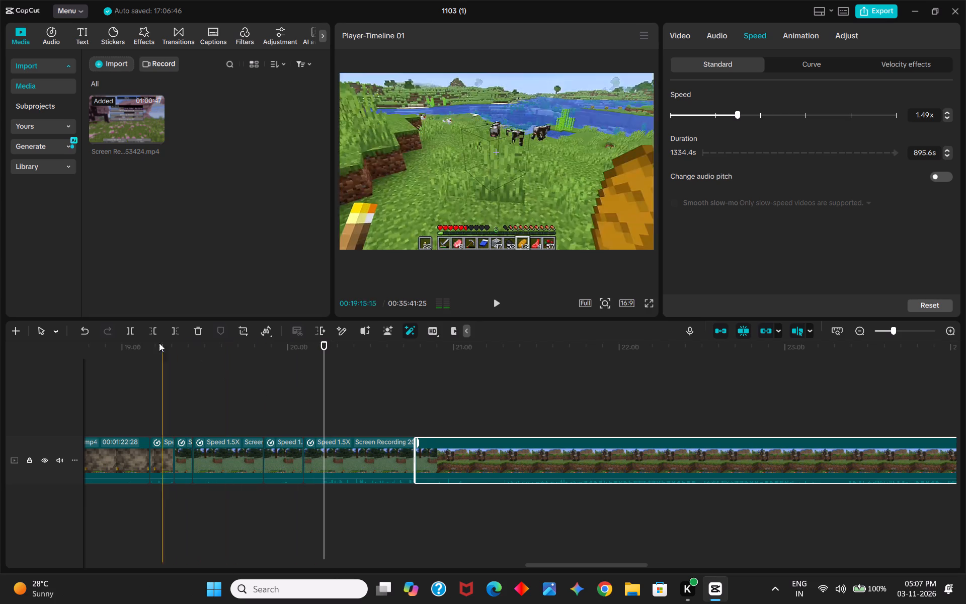
pyautogui.click(130, 333)
# Set the speed of the cow-hunt segment between the two splits to 1.00x and start playing it.
pyautogui.click(350, 453)
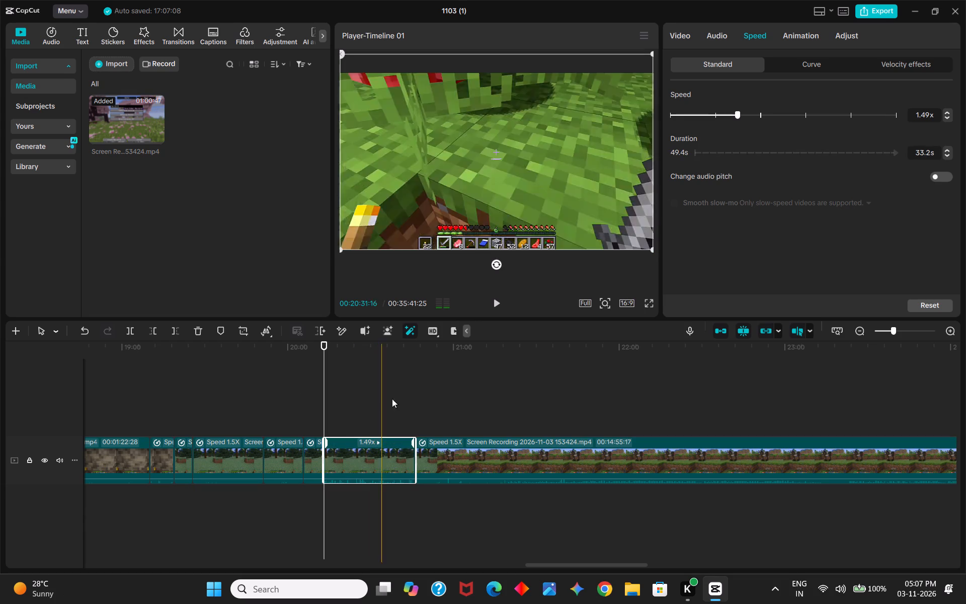
pyautogui.click(715, 115)
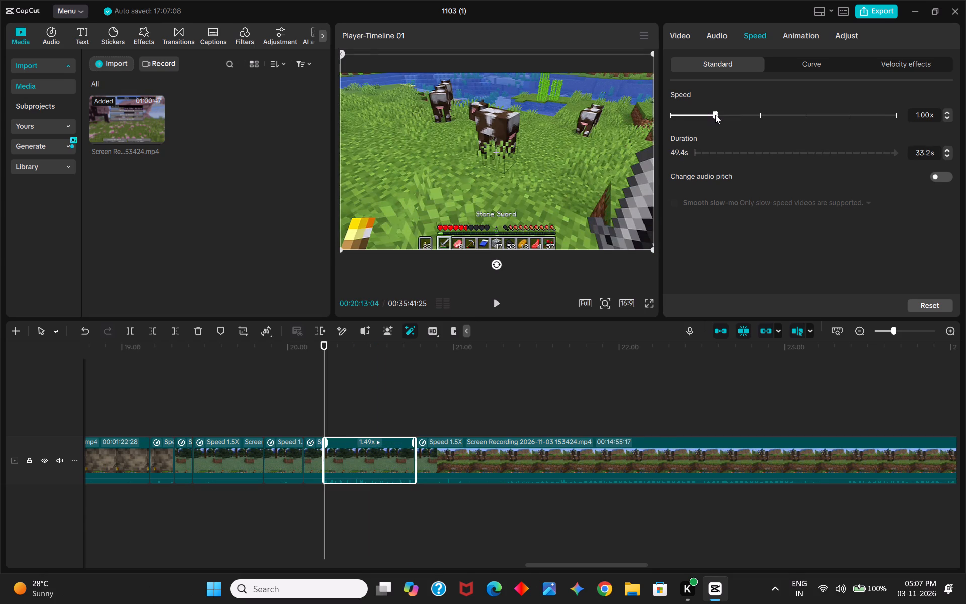
pyautogui.click(494, 299)
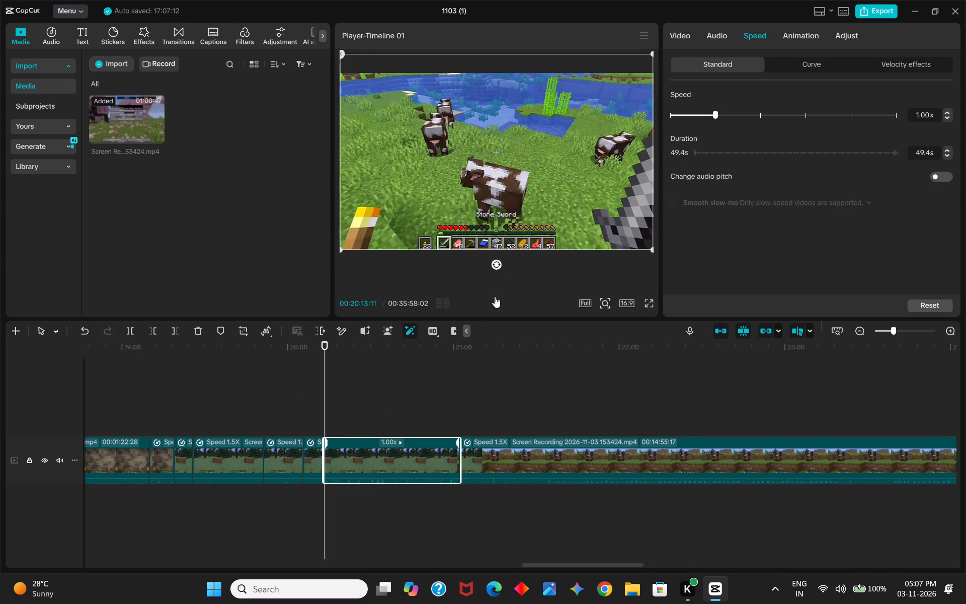
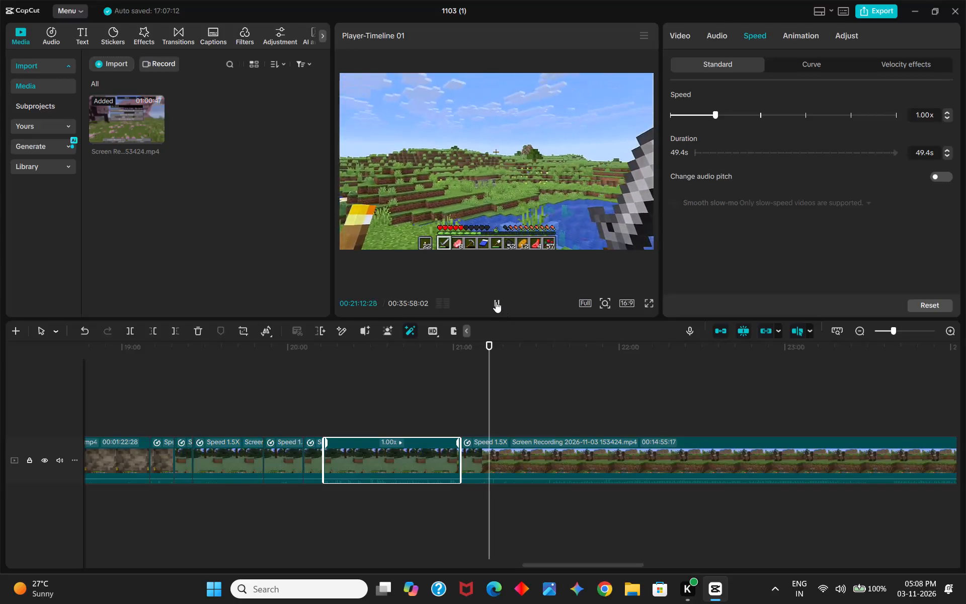
# Play on past the cow hunt to the dirt digging with the shovel and split the last segment at about 00:22:07.
pyautogui.click(496, 301)
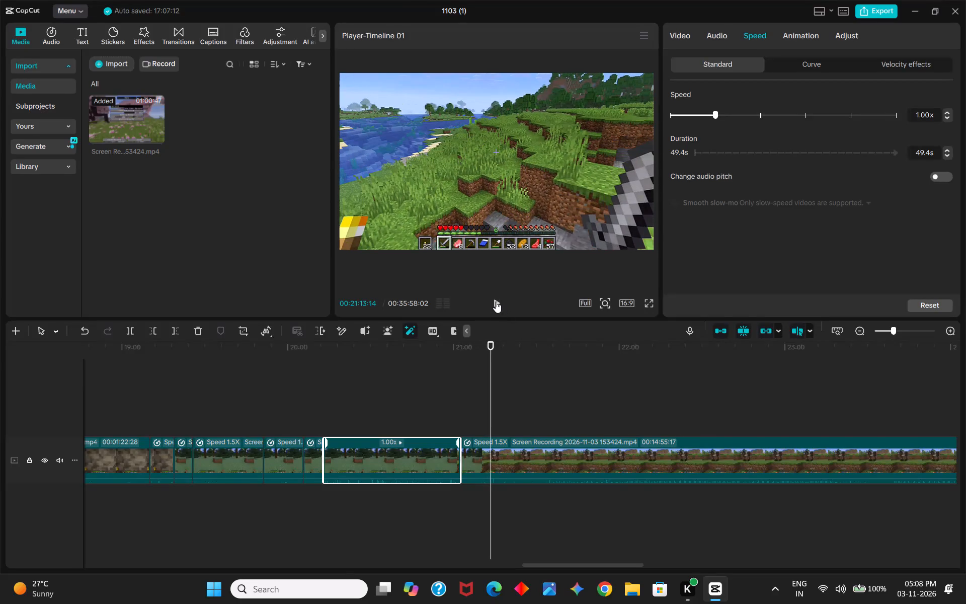
pyautogui.click(496, 301)
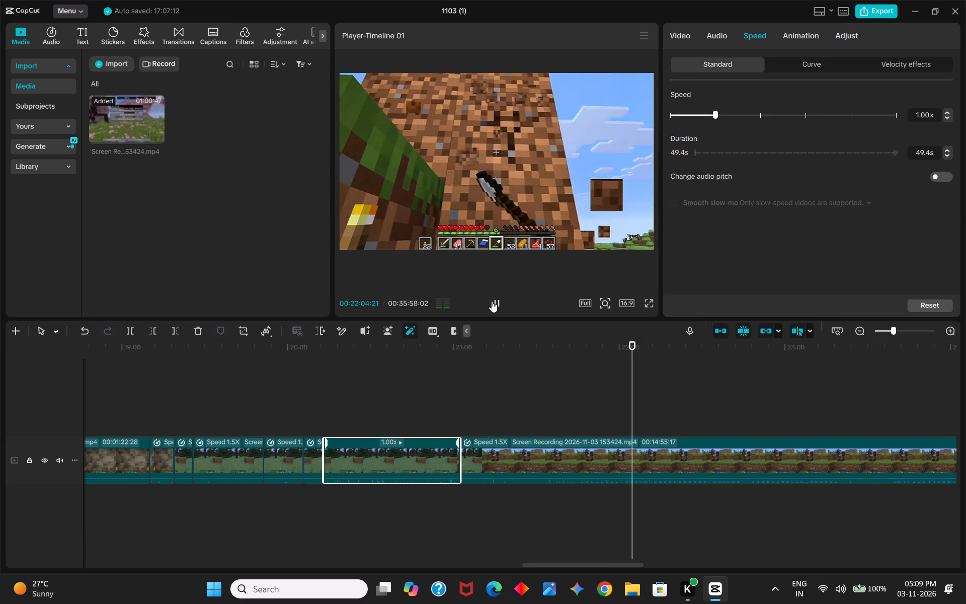
pyautogui.click(492, 301)
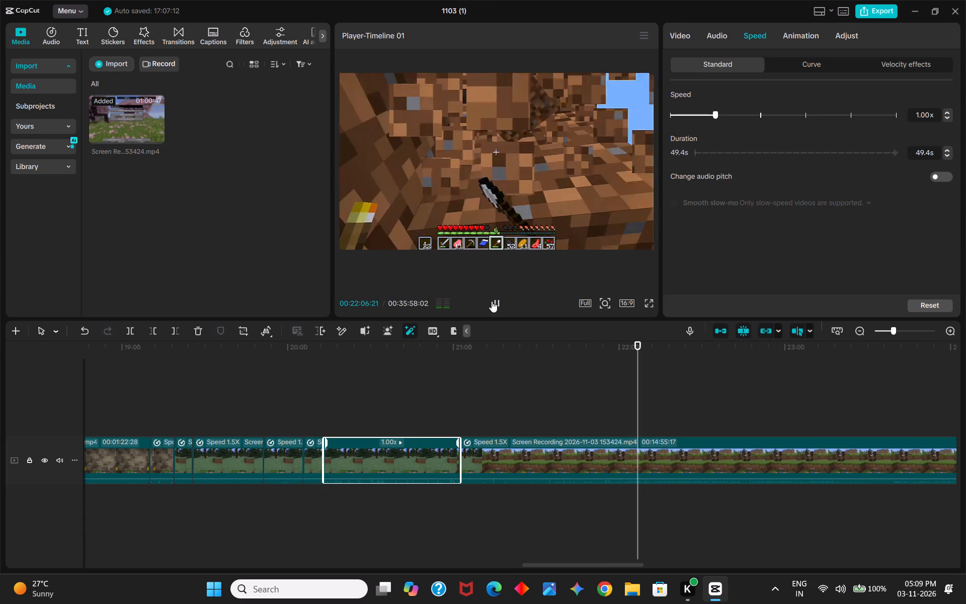
pyautogui.click(493, 303)
pyautogui.click(493, 303)
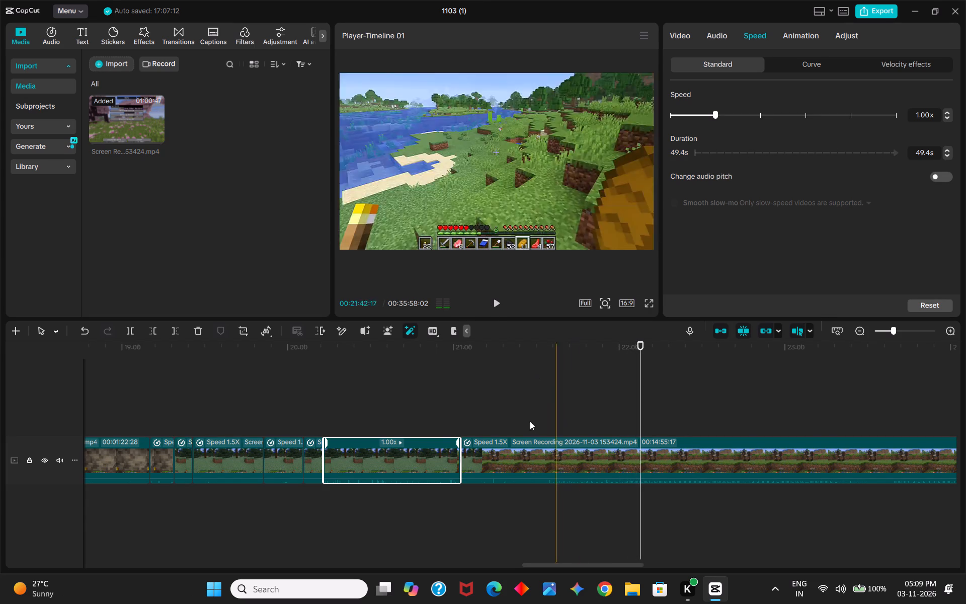
pyautogui.click(132, 328)
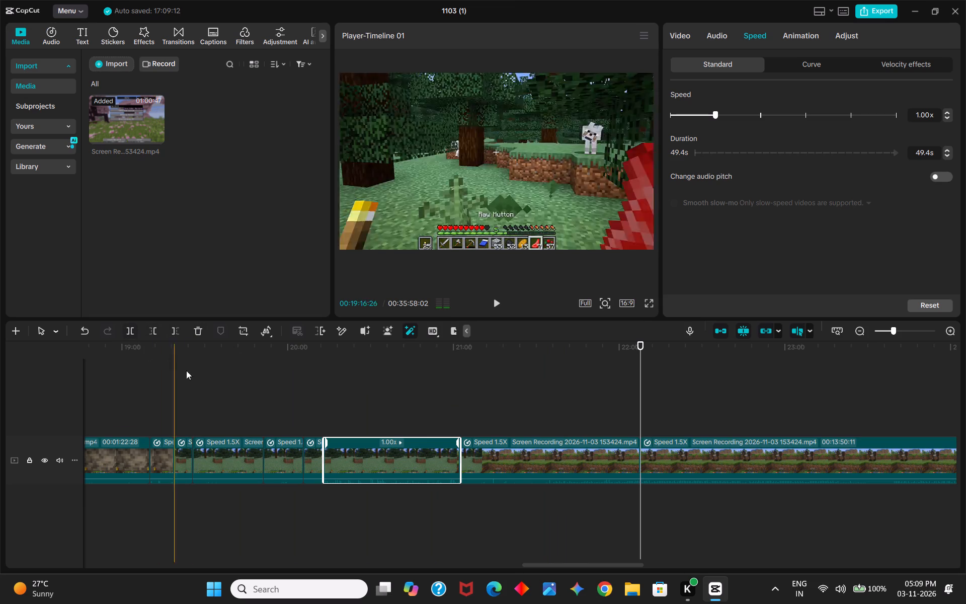
# Select the new last segment and skim its footage from the dirt digging onward to 00:31:40:09.
pyautogui.click(686, 465)
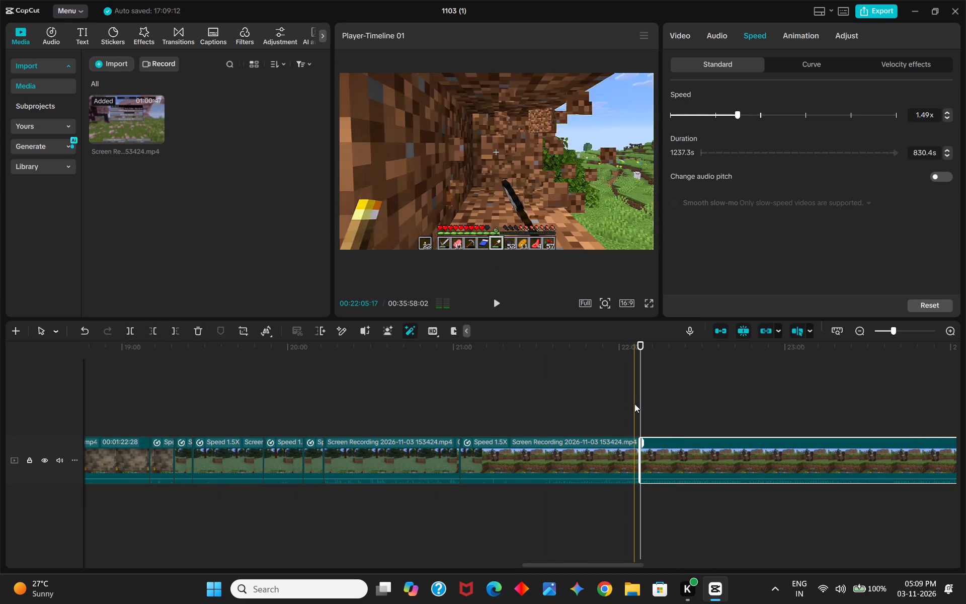
pyautogui.moveTo(641, 402); pyautogui.dragTo(711, 406)
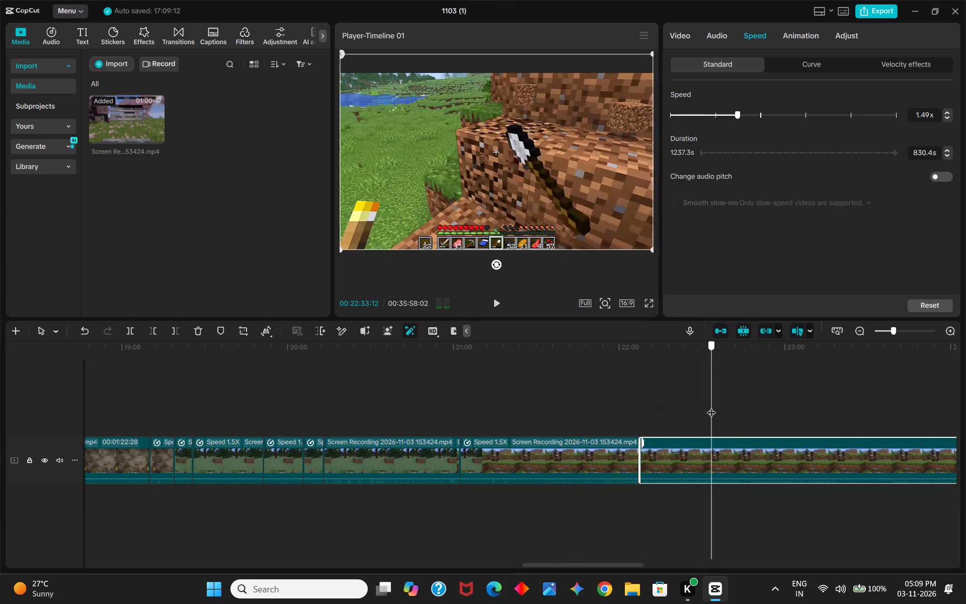
pyautogui.moveTo(711, 406); pyautogui.dragTo(798, 403)
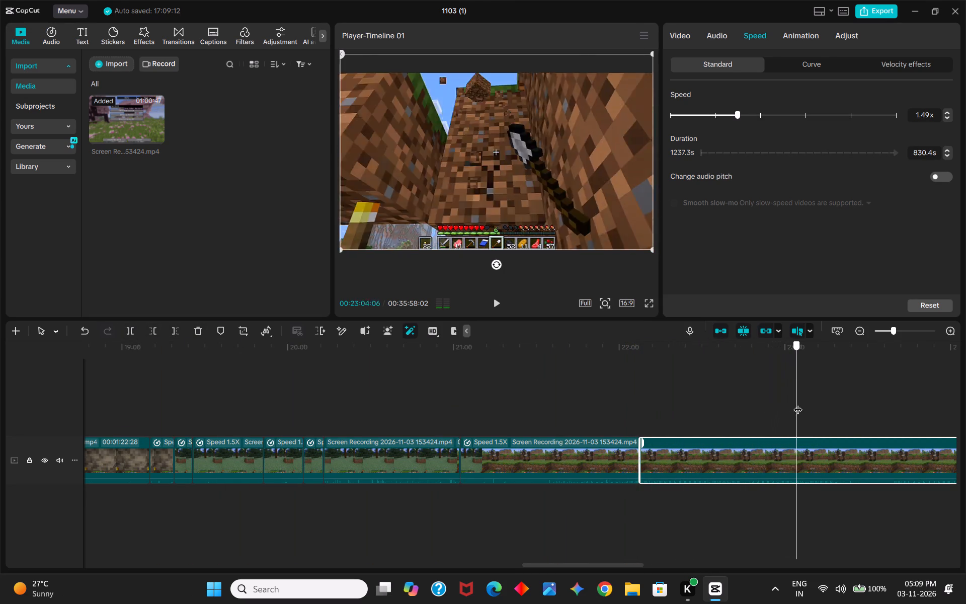
pyautogui.moveTo(798, 403); pyautogui.dragTo(866, 401)
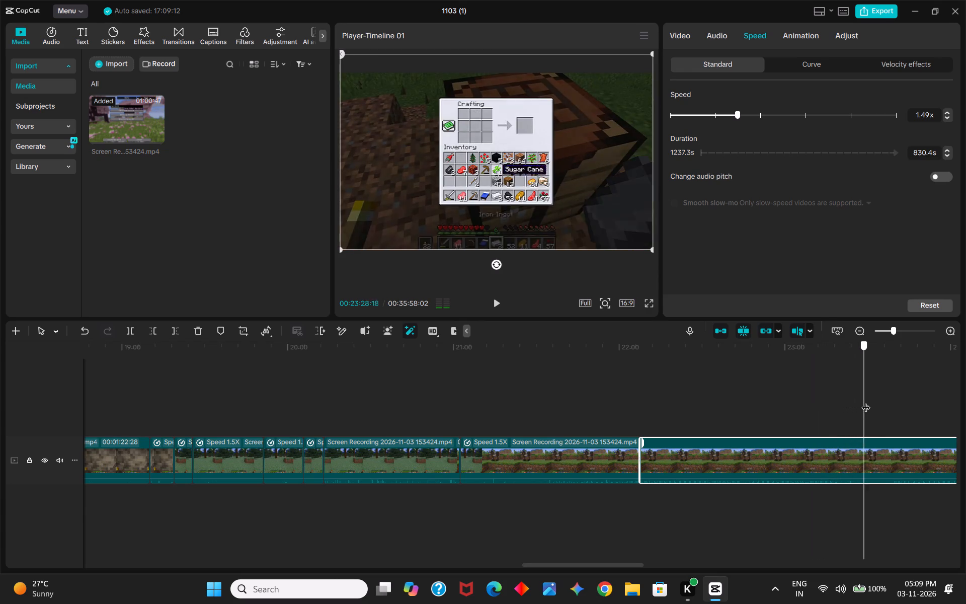
pyautogui.moveTo(866, 401); pyautogui.dragTo(921, 401)
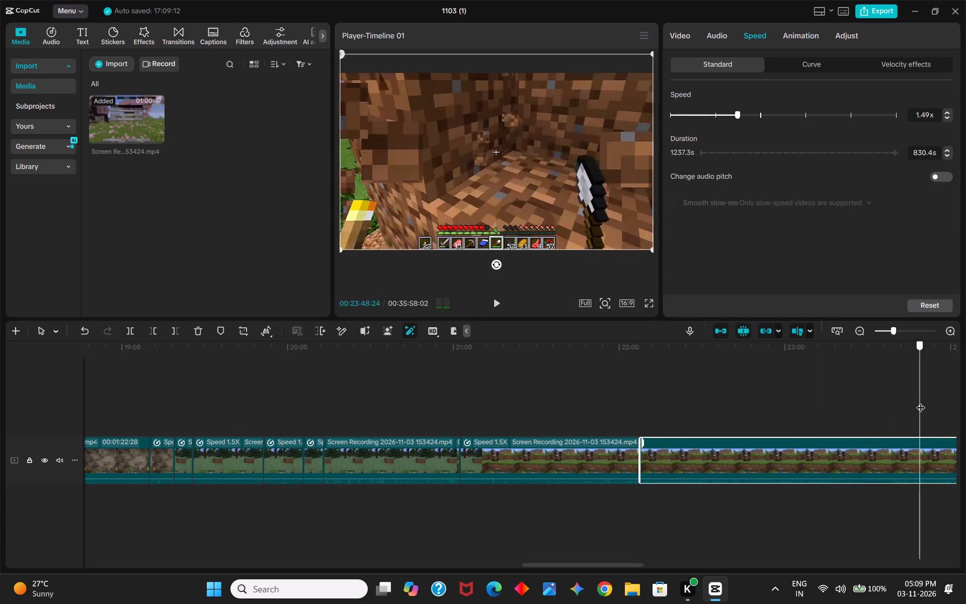
pyautogui.moveTo(921, 401); pyautogui.dragTo(905, 408)
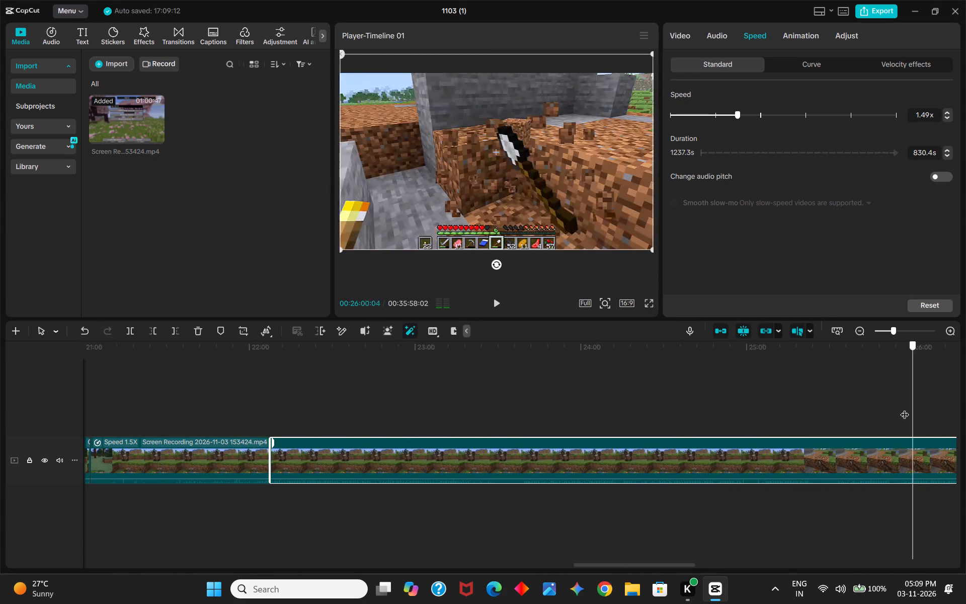
pyautogui.moveTo(905, 408); pyautogui.dragTo(948, 403)
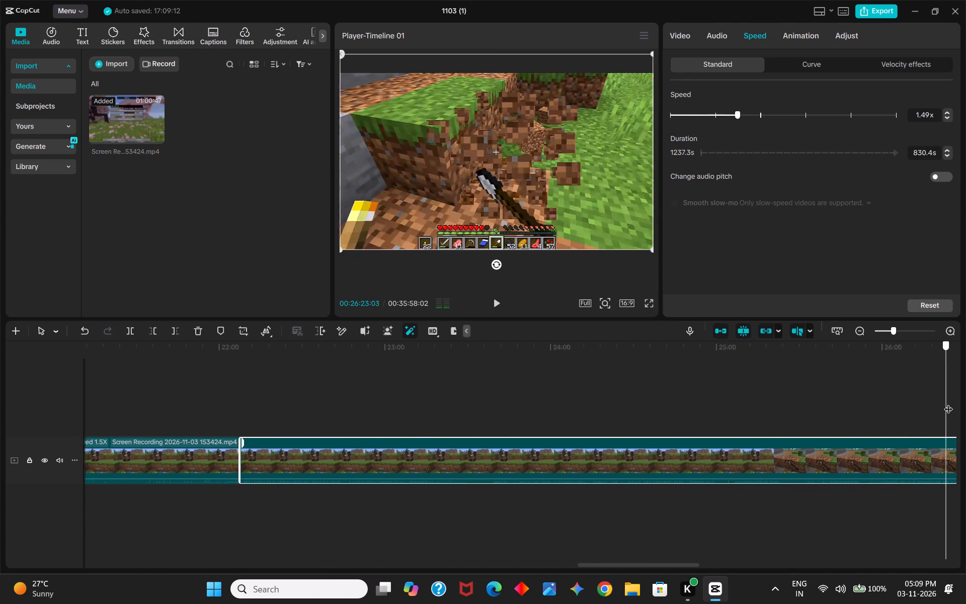
pyautogui.moveTo(948, 403); pyautogui.dragTo(925, 401)
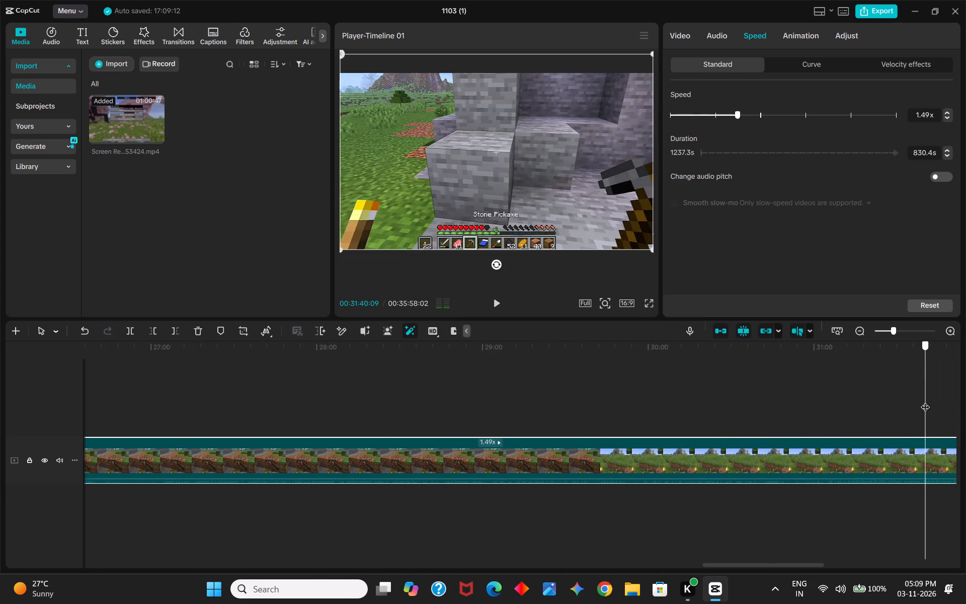
# Skim back from the stone pickaxe scene through the dirt block placing to about 00:27:51 to judge where the digging stretch ends.
pyautogui.moveTo(925, 401); pyautogui.dragTo(872, 402)
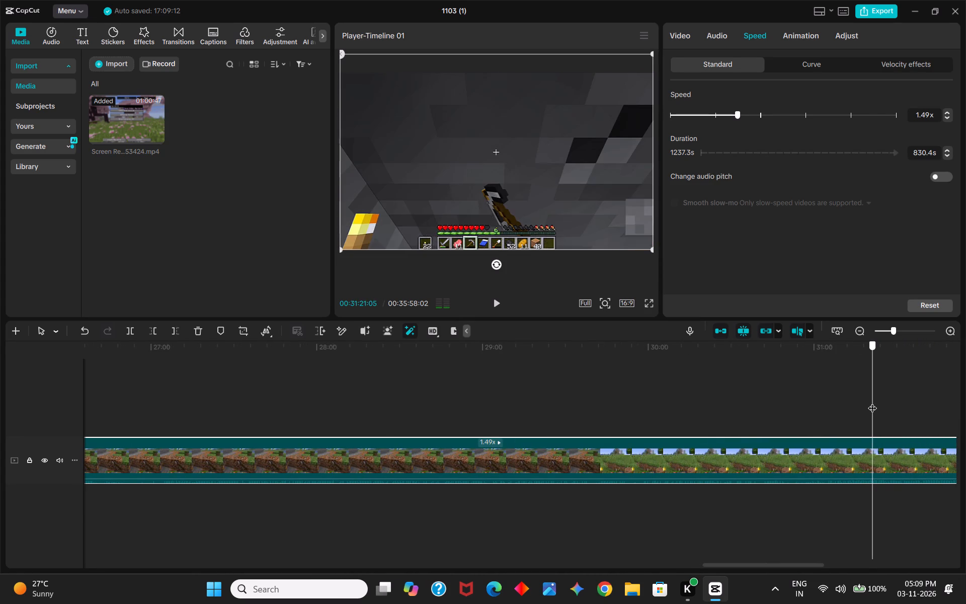
pyautogui.moveTo(872, 402); pyautogui.dragTo(869, 400)
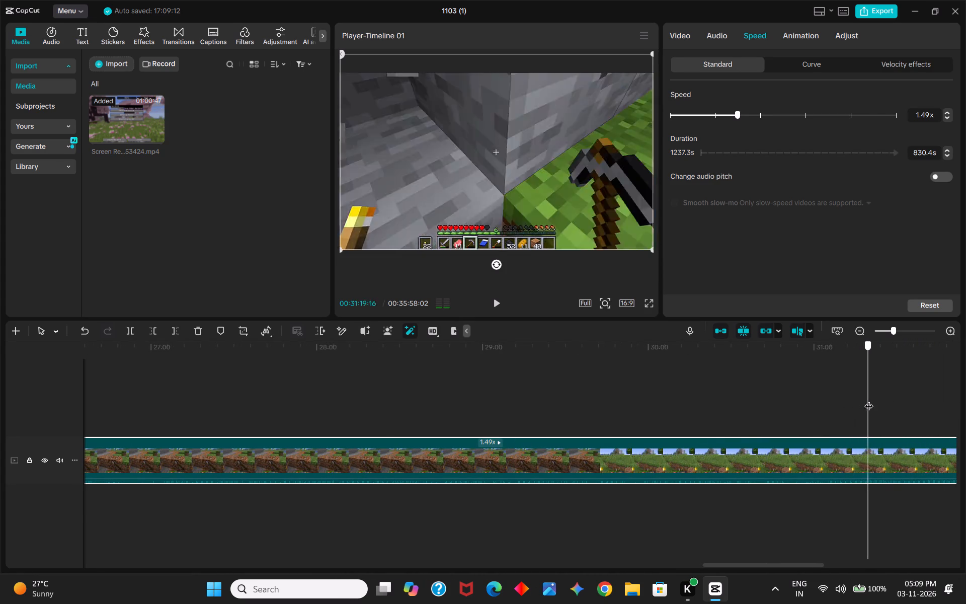
pyautogui.moveTo(869, 400); pyautogui.dragTo(789, 391)
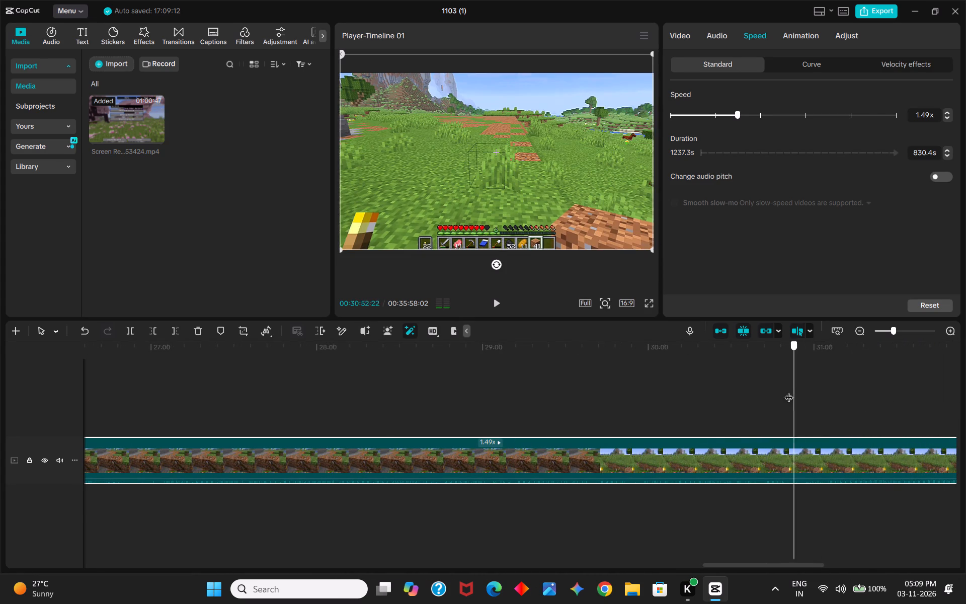
pyautogui.moveTo(789, 391); pyautogui.dragTo(776, 388)
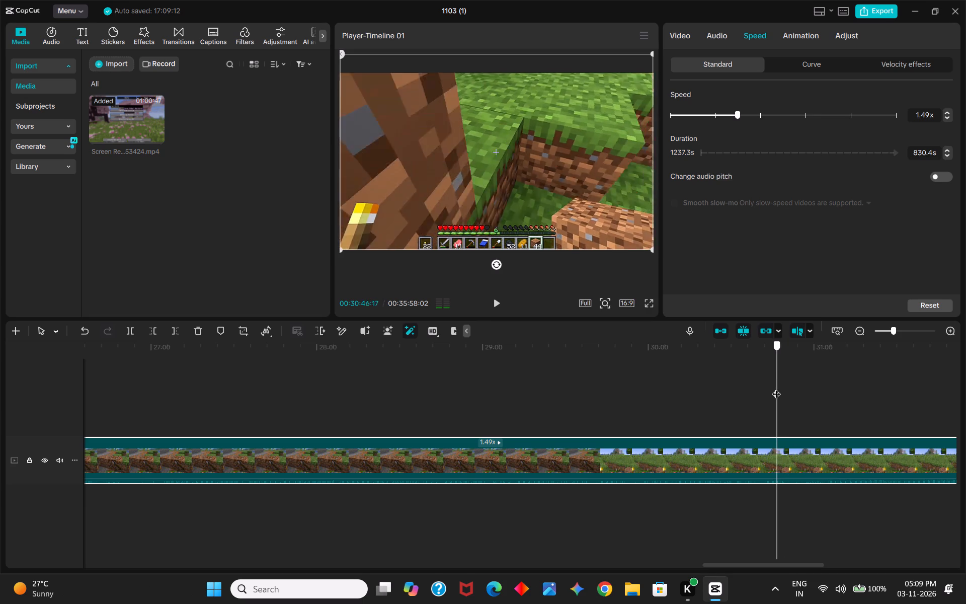
pyautogui.moveTo(776, 388); pyautogui.dragTo(766, 388)
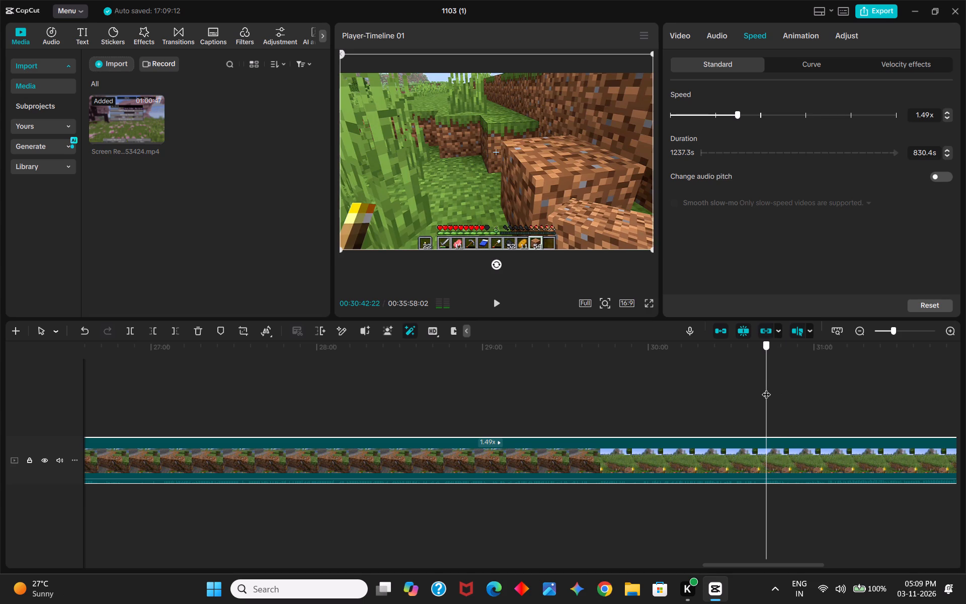
pyautogui.moveTo(766, 388); pyautogui.dragTo(735, 387)
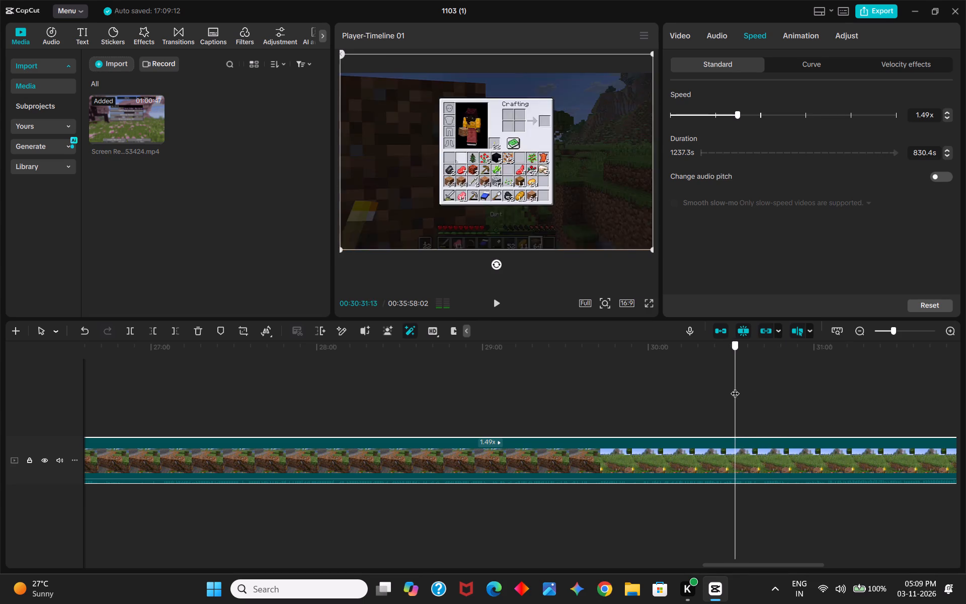
pyautogui.moveTo(735, 387); pyautogui.dragTo(715, 387)
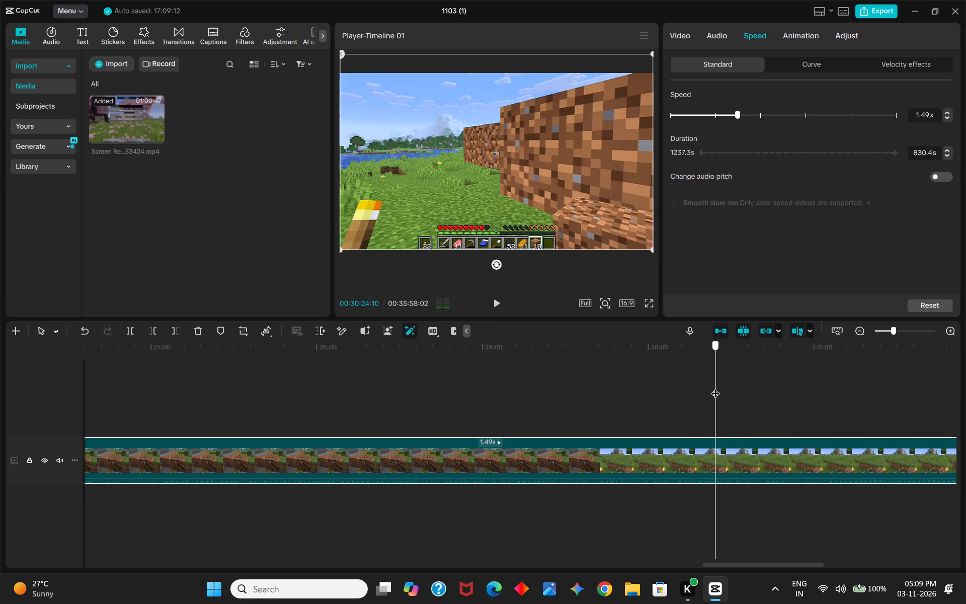
pyautogui.moveTo(715, 387); pyautogui.dragTo(695, 389)
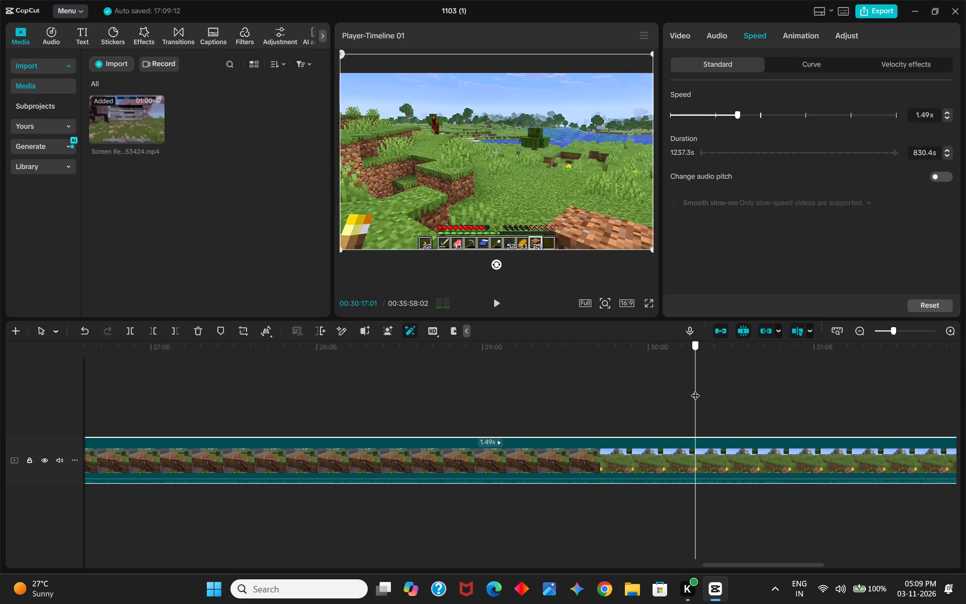
pyautogui.moveTo(695, 389); pyautogui.dragTo(682, 391)
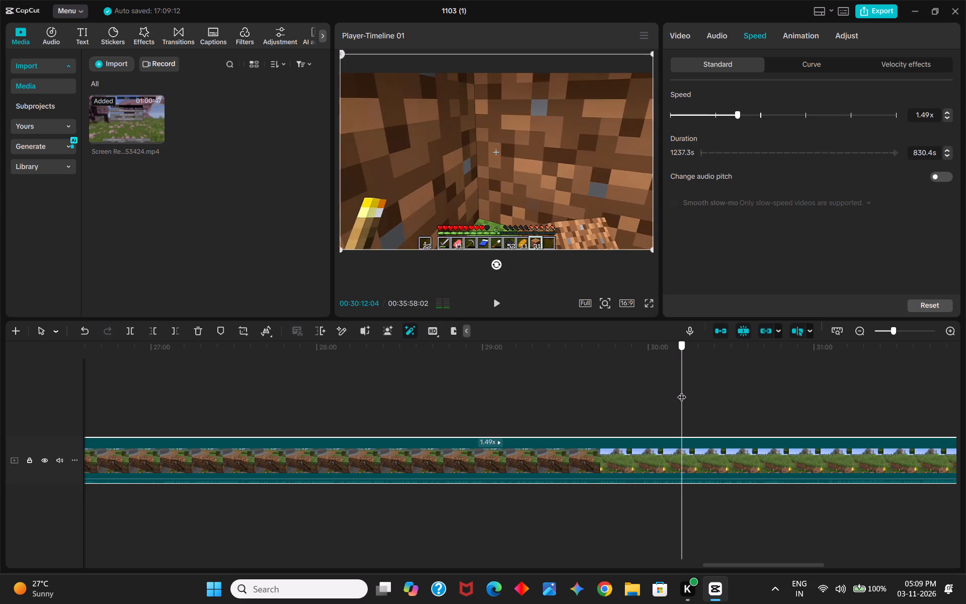
pyautogui.moveTo(682, 391); pyautogui.dragTo(667, 392)
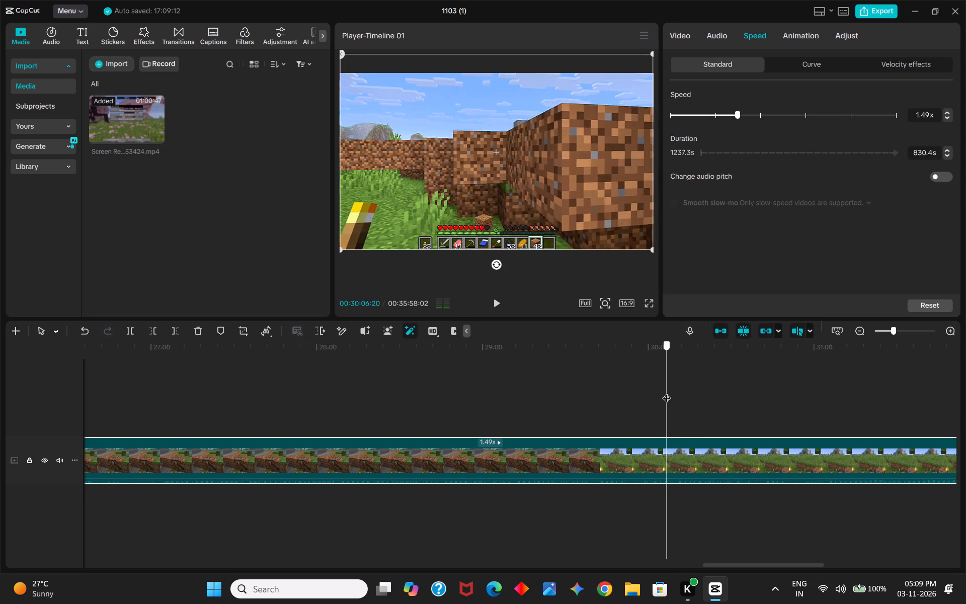
pyautogui.moveTo(667, 392); pyautogui.dragTo(643, 392)
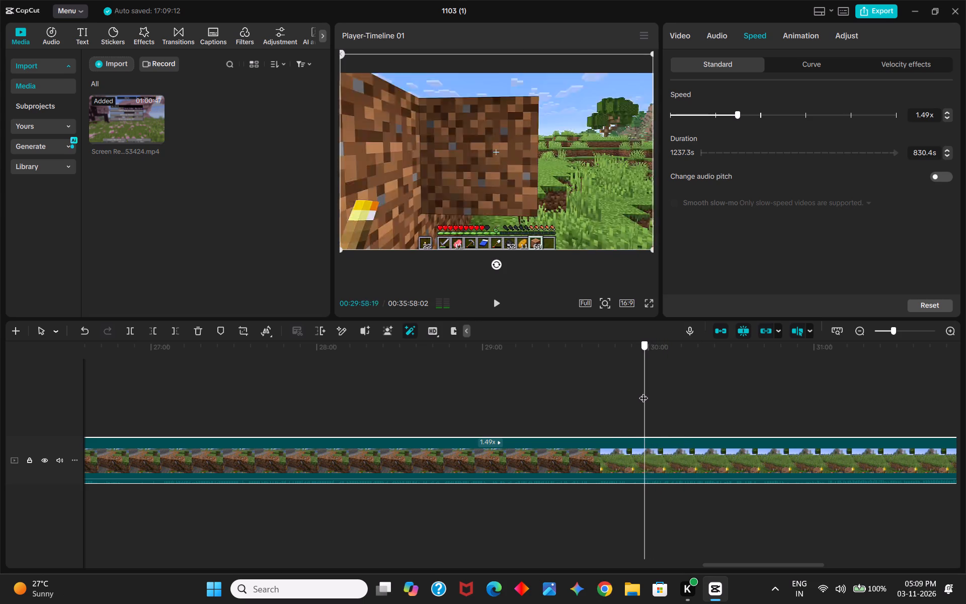
pyautogui.moveTo(643, 392); pyautogui.dragTo(624, 393)
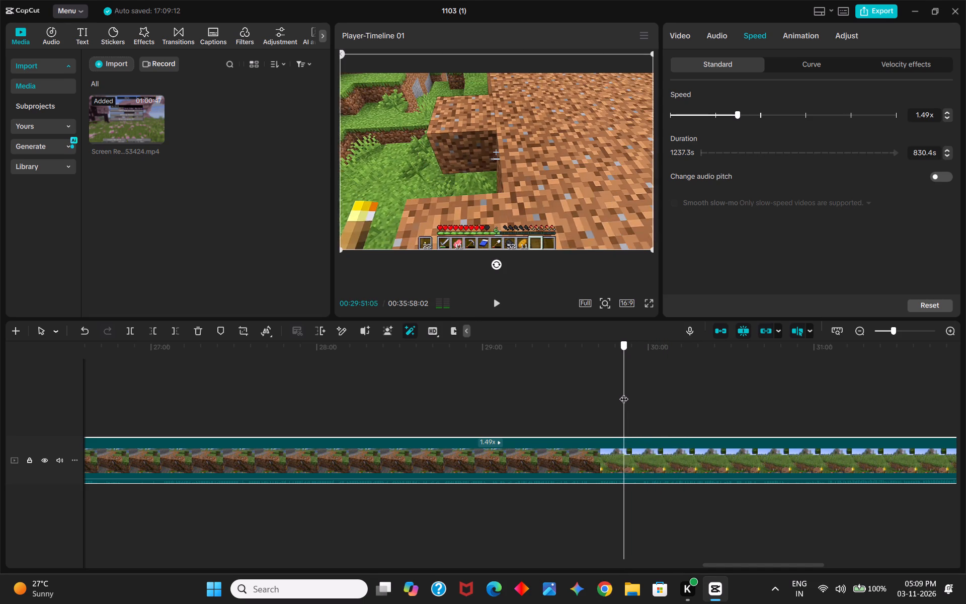
pyautogui.moveTo(624, 393); pyautogui.dragTo(598, 393)
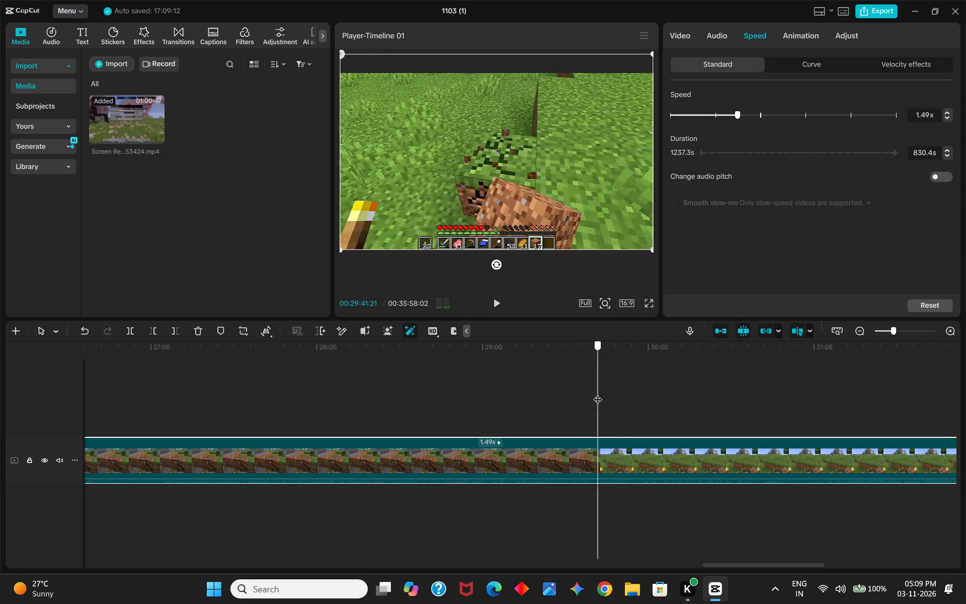
pyautogui.moveTo(598, 393); pyautogui.dragTo(543, 396)
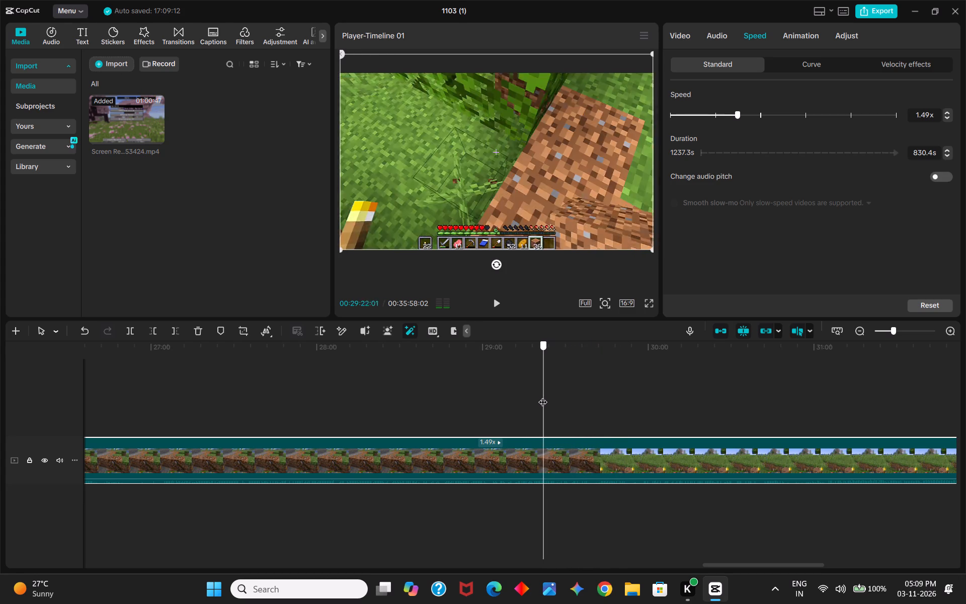
pyautogui.moveTo(543, 396); pyautogui.dragTo(431, 380)
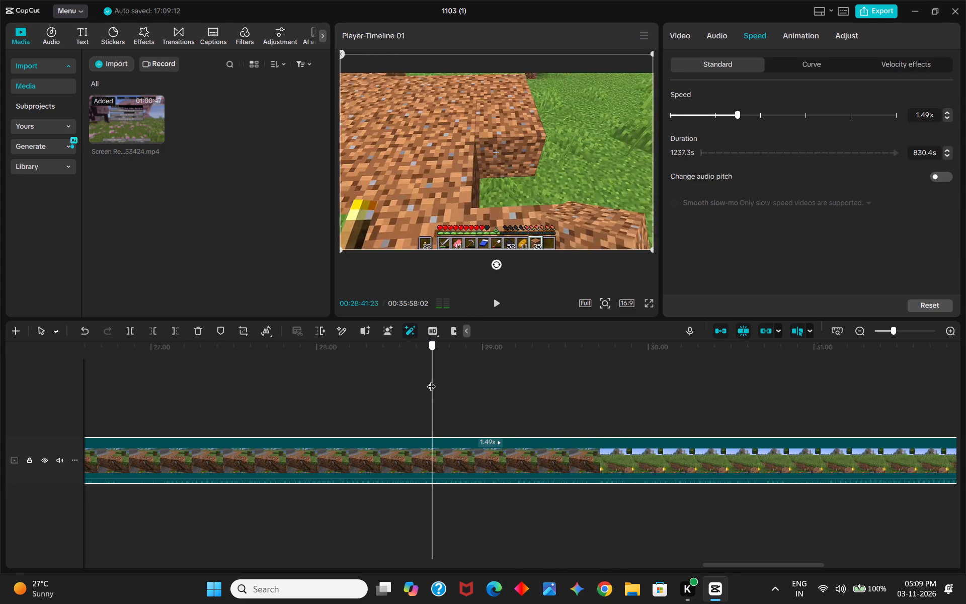
pyautogui.moveTo(431, 380); pyautogui.dragTo(298, 371)
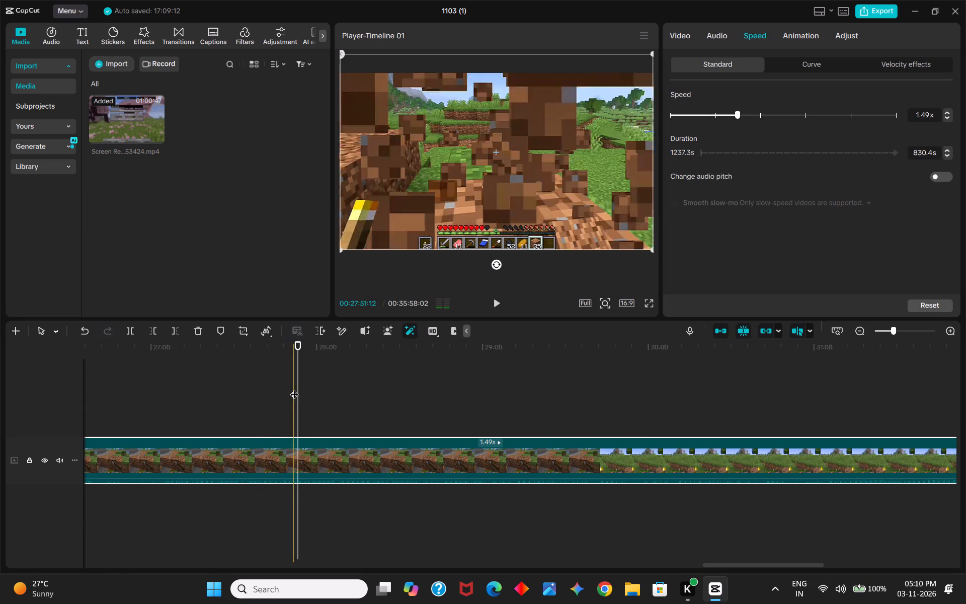
# Find where the shovel digging by the stone blocks ends and split the segment at 00:26:46:05.
pyautogui.moveTo(297, 388); pyautogui.dragTo(412, 375)
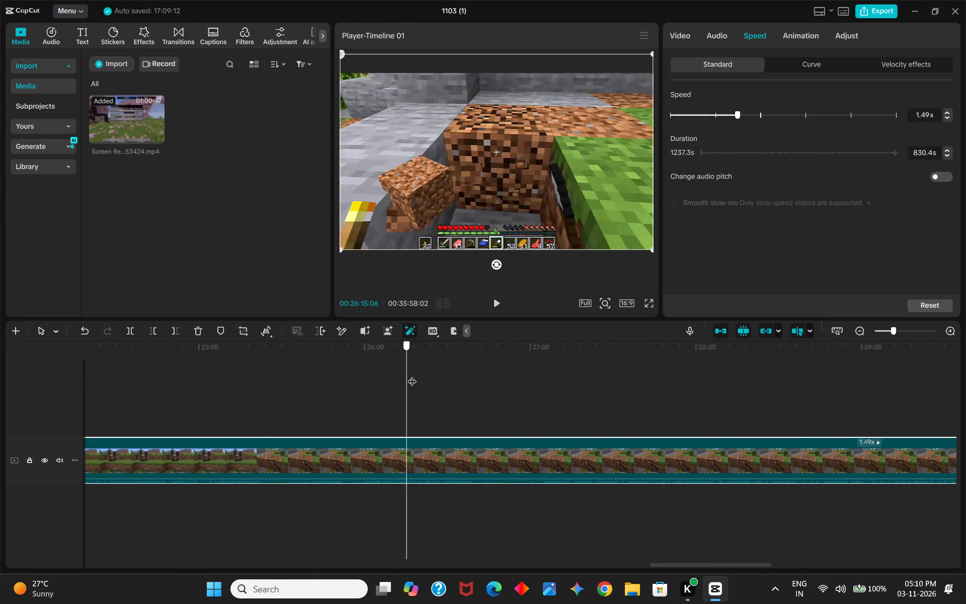
pyautogui.moveTo(412, 375); pyautogui.dragTo(488, 363)
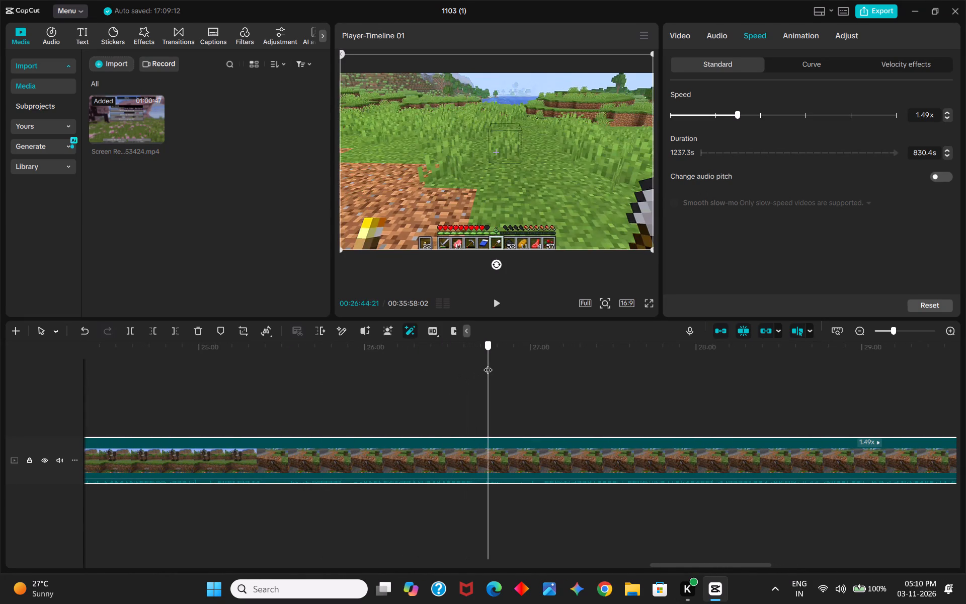
pyautogui.moveTo(488, 363); pyautogui.dragTo(492, 361)
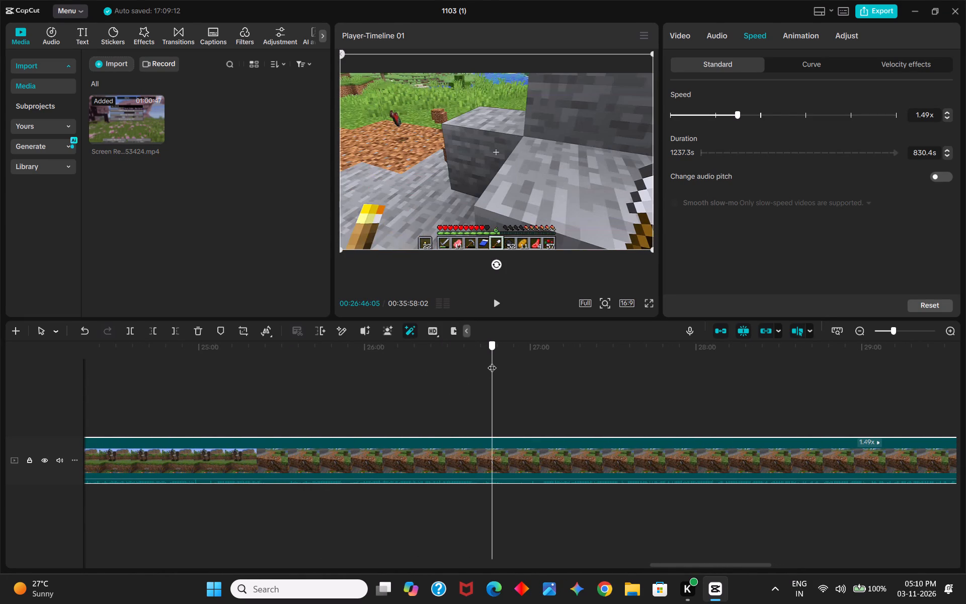
pyautogui.moveTo(492, 361); pyautogui.dragTo(492, 361)
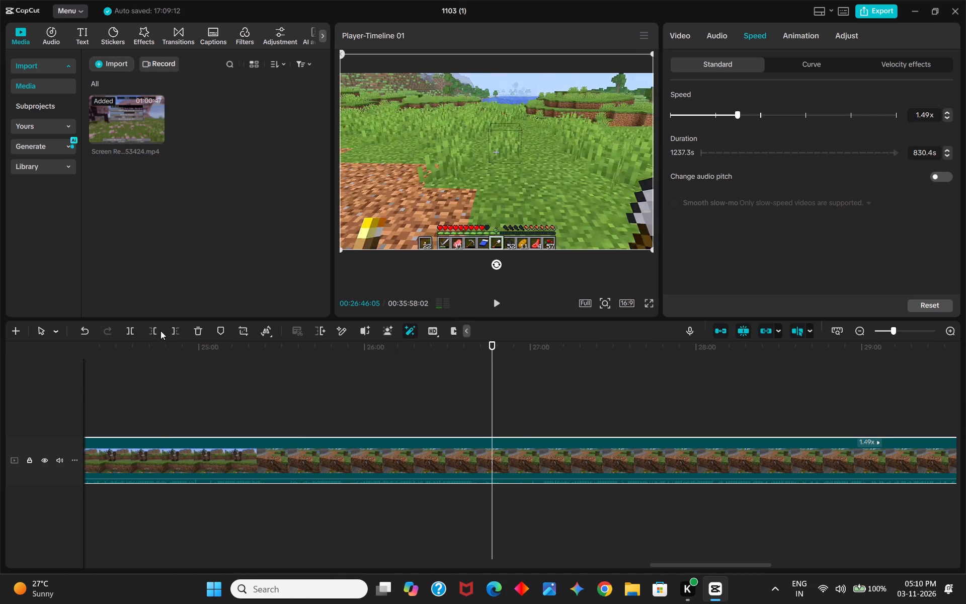
pyautogui.click(133, 331)
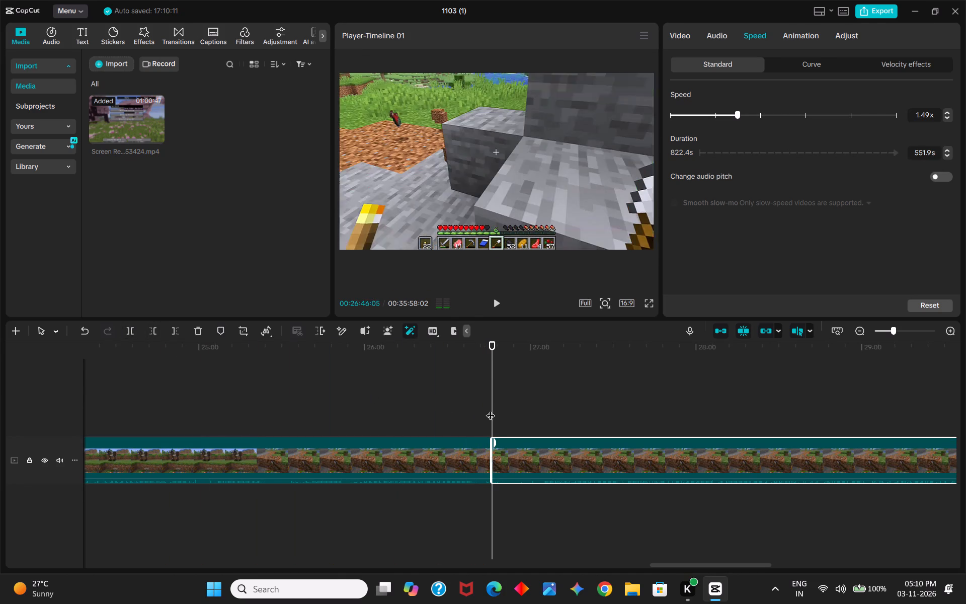
# Preview the dirt-digging segment before the new split and set its speed to 5.00x.
pyautogui.moveTo(493, 409); pyautogui.dragTo(382, 413)
pyautogui.moveTo(383, 411); pyautogui.dragTo(388, 408)
pyautogui.click(498, 308)
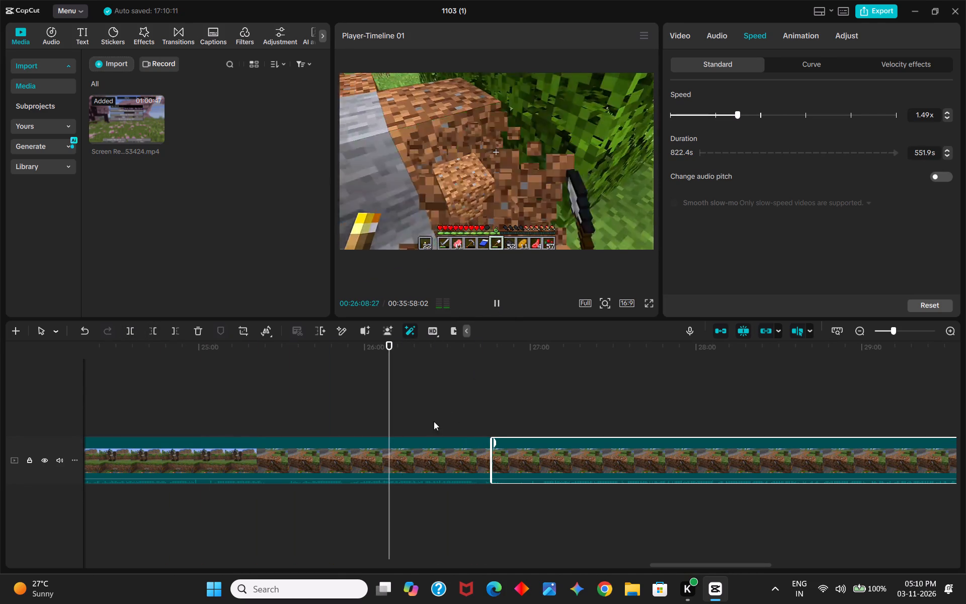
pyautogui.click(416, 464)
pyautogui.click(804, 112)
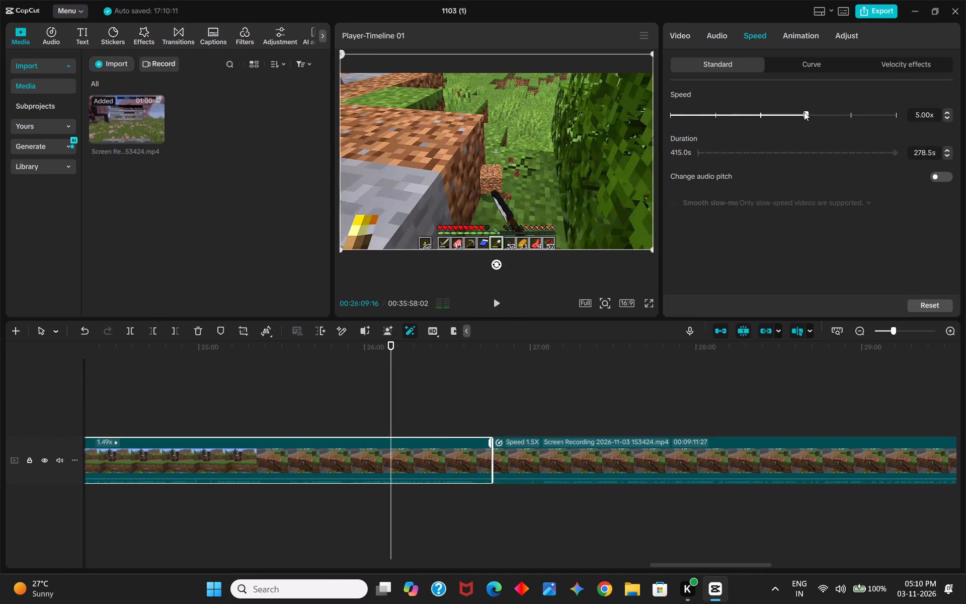
# Return to the footage shortly before the 5.00x digging segment and play back the transition into it.
pyautogui.moveTo(388, 399); pyautogui.dragTo(364, 415)
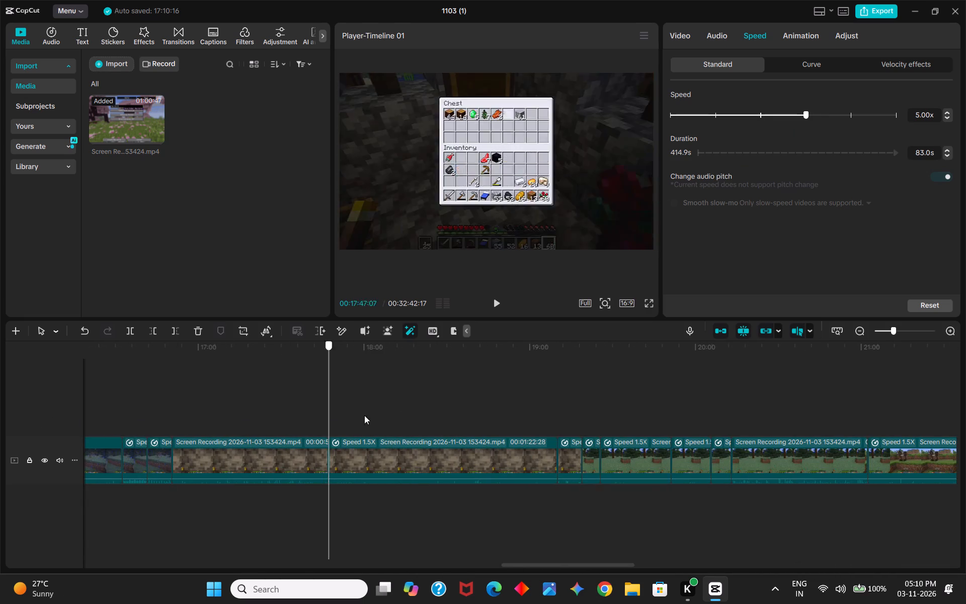
pyautogui.moveTo(364, 415); pyautogui.dragTo(956, 392)
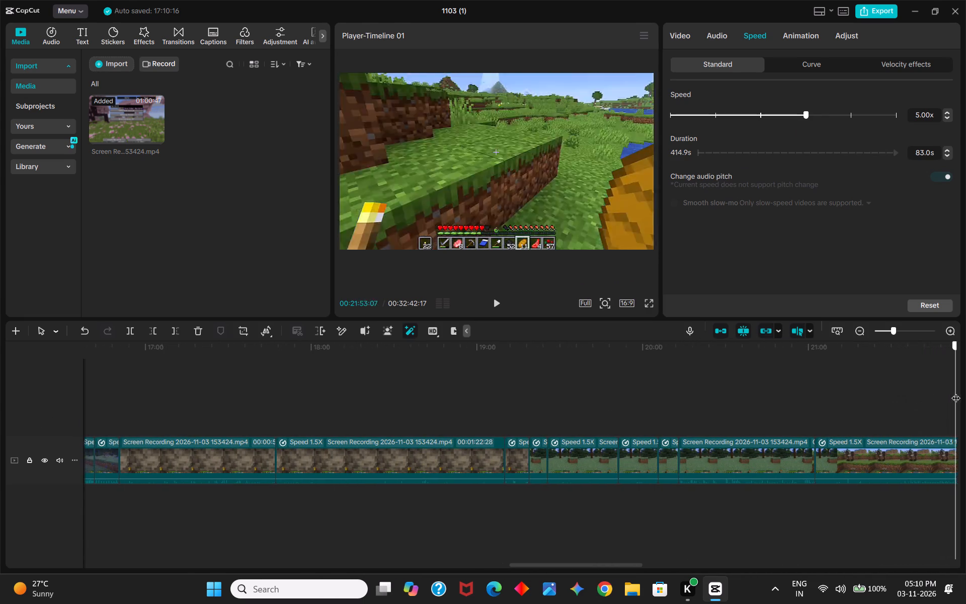
pyautogui.moveTo(956, 392); pyautogui.dragTo(845, 400)
pyautogui.click(497, 303)
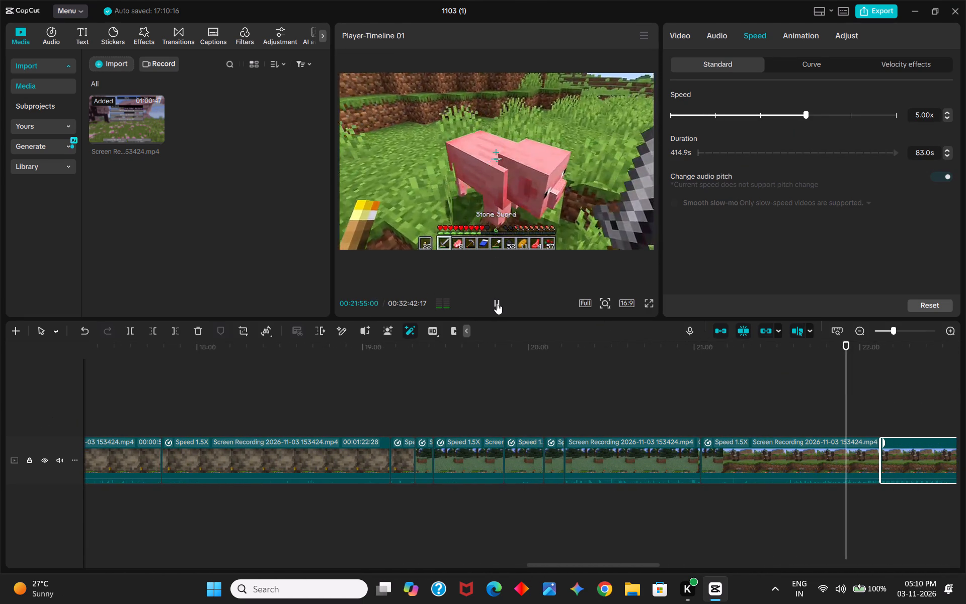
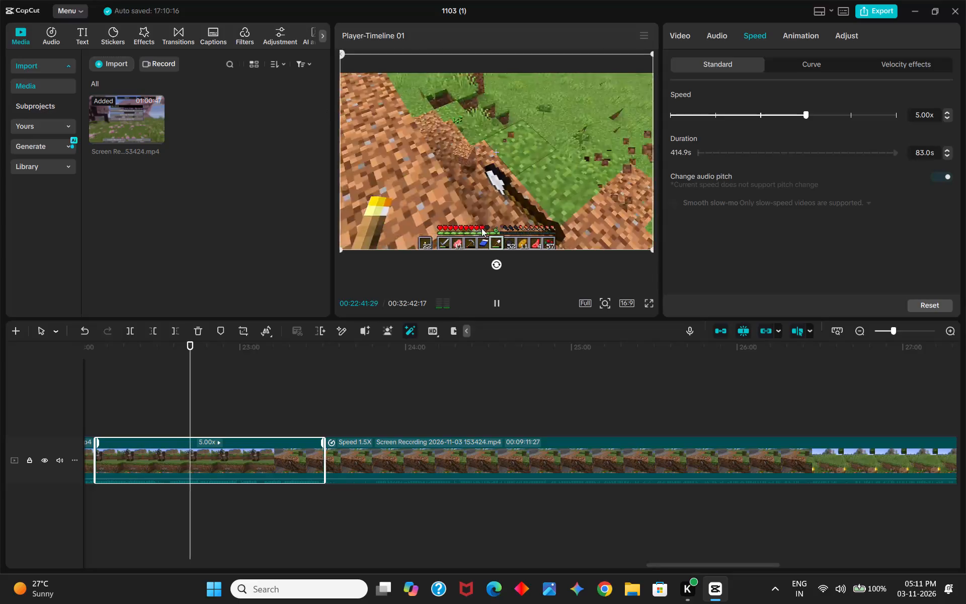
# Split the 5.00x digging segment at 00:22:42:28 and trim the start of its second part, leaving only the final 3.9 s.
pyautogui.click(498, 307)
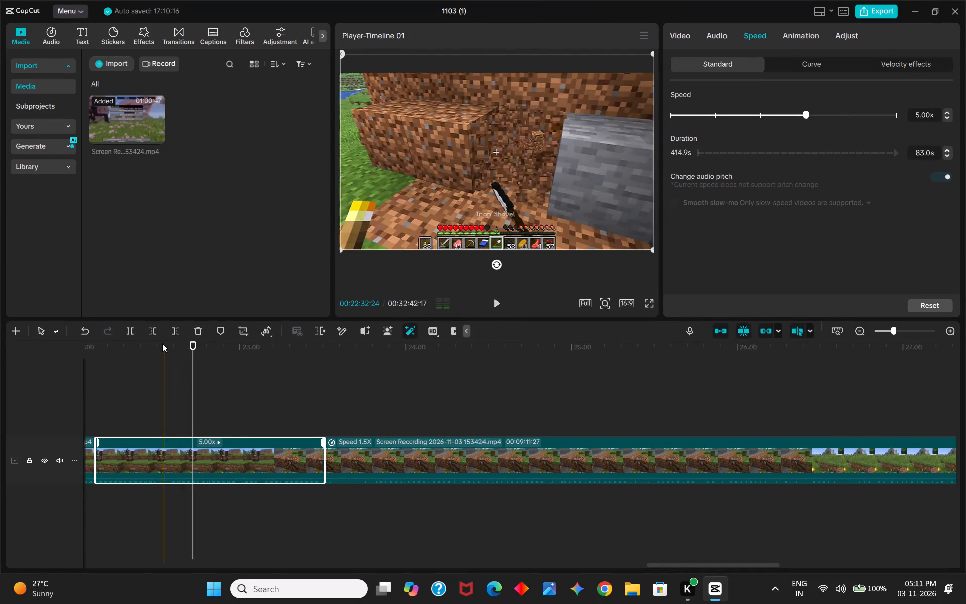
pyautogui.click(127, 334)
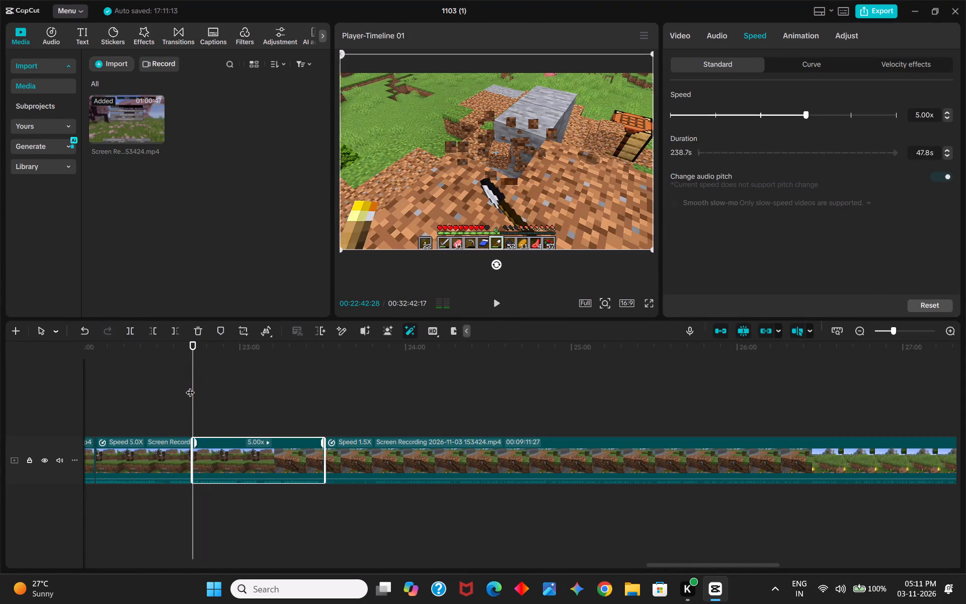
pyautogui.moveTo(191, 386); pyautogui.dragTo(305, 400)
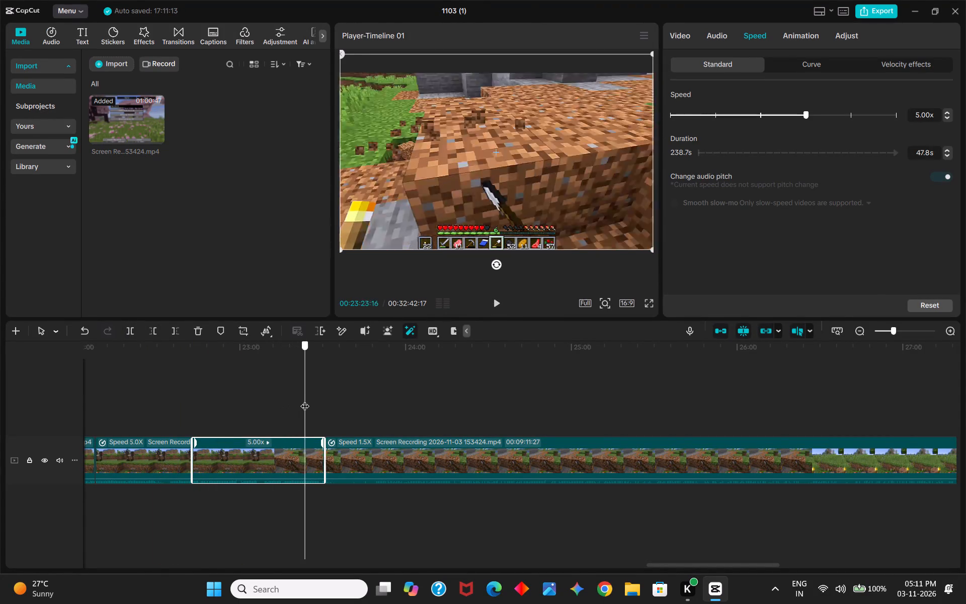
pyautogui.moveTo(305, 400); pyautogui.dragTo(314, 398)
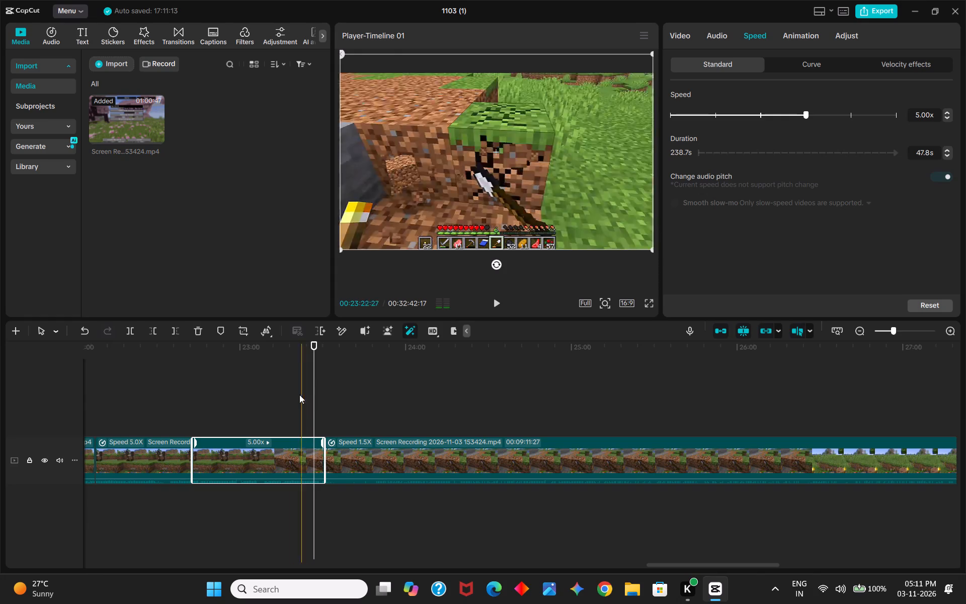
pyautogui.click(151, 335)
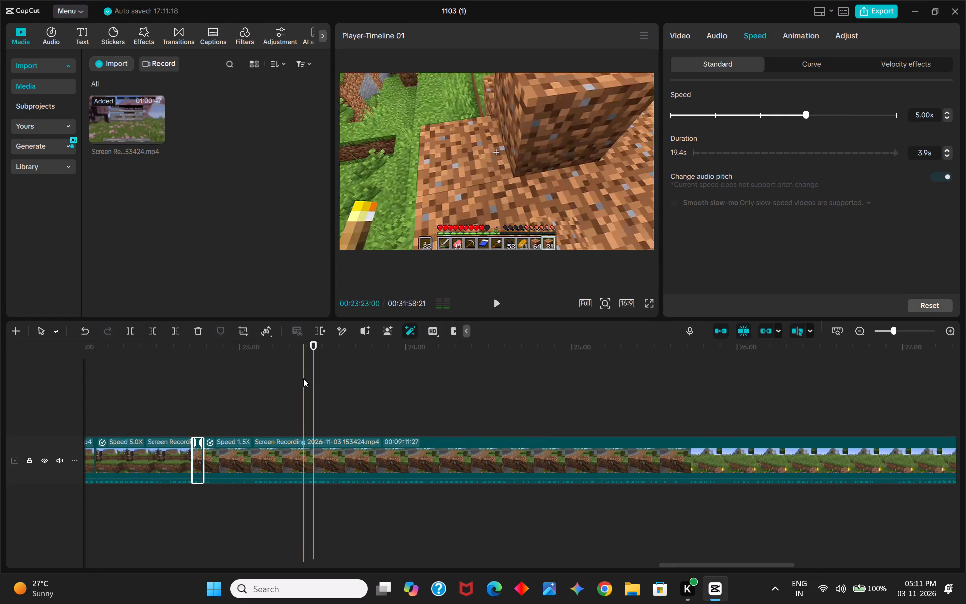
# Play across the shortened 5.00x piece and trim the start of the following 1.5x segment up to 00:23:07:18.
pyautogui.moveTo(312, 378); pyautogui.dragTo(195, 374)
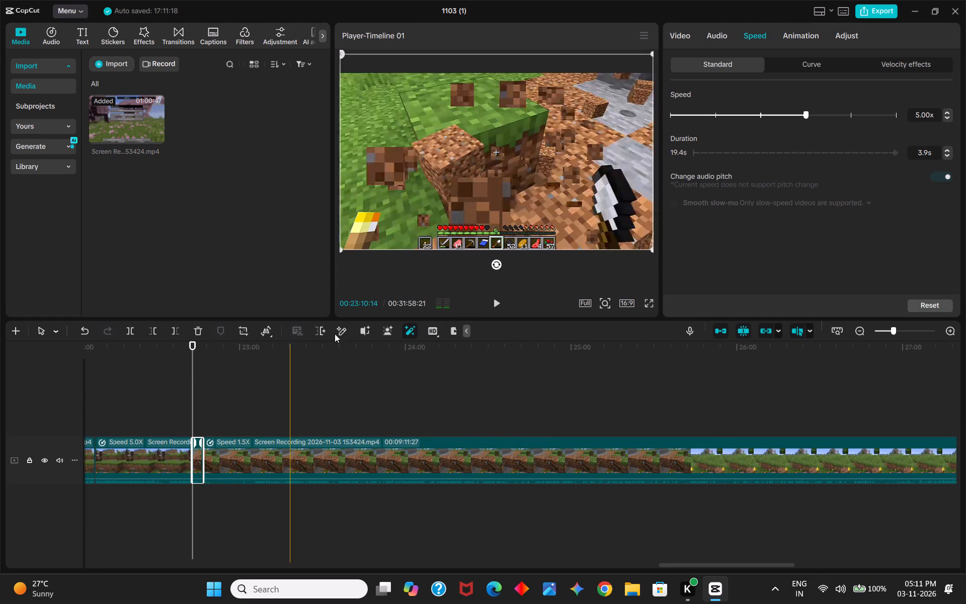
pyautogui.click(497, 307)
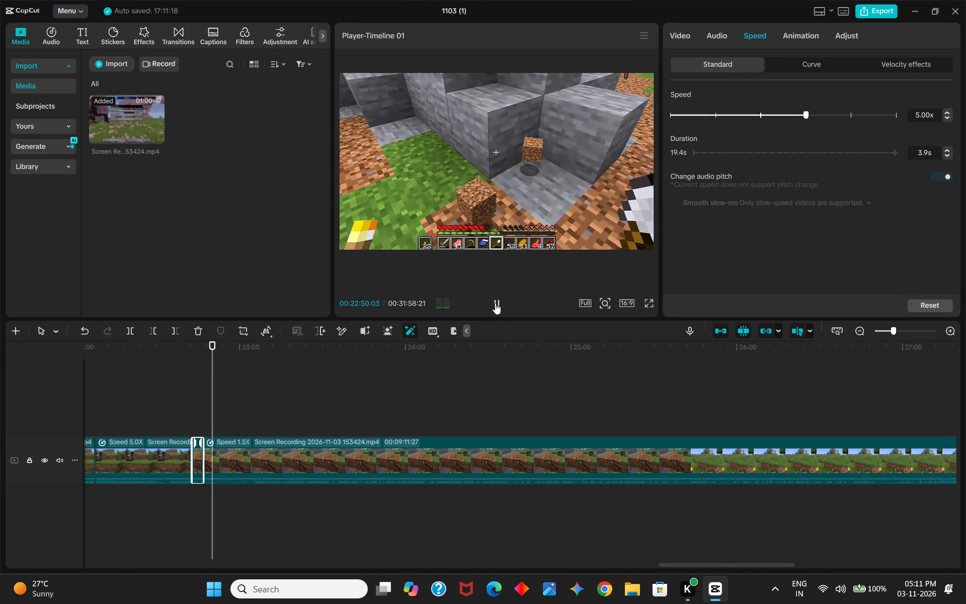
pyautogui.click(495, 303)
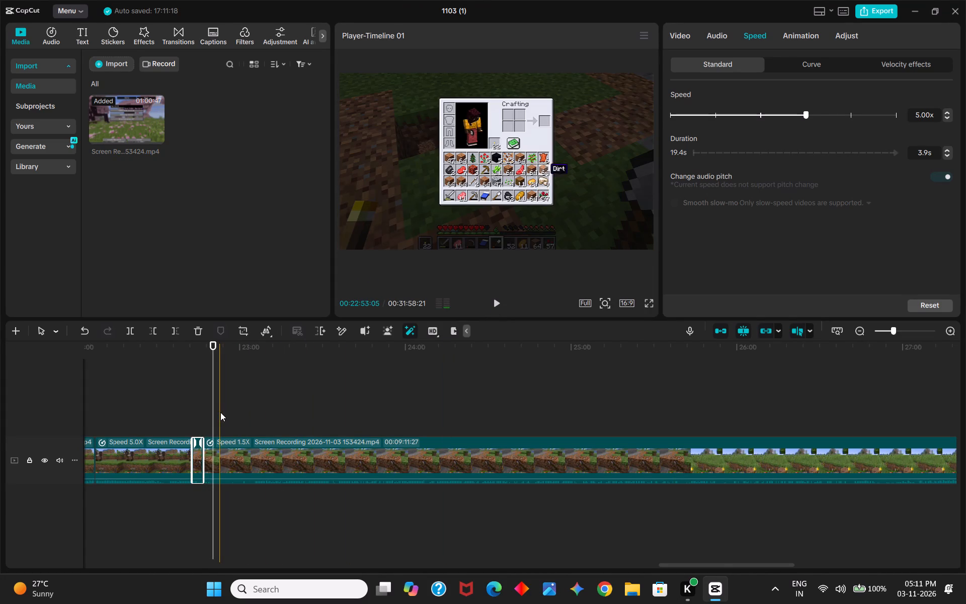
pyautogui.moveTo(215, 414); pyautogui.dragTo(247, 413)
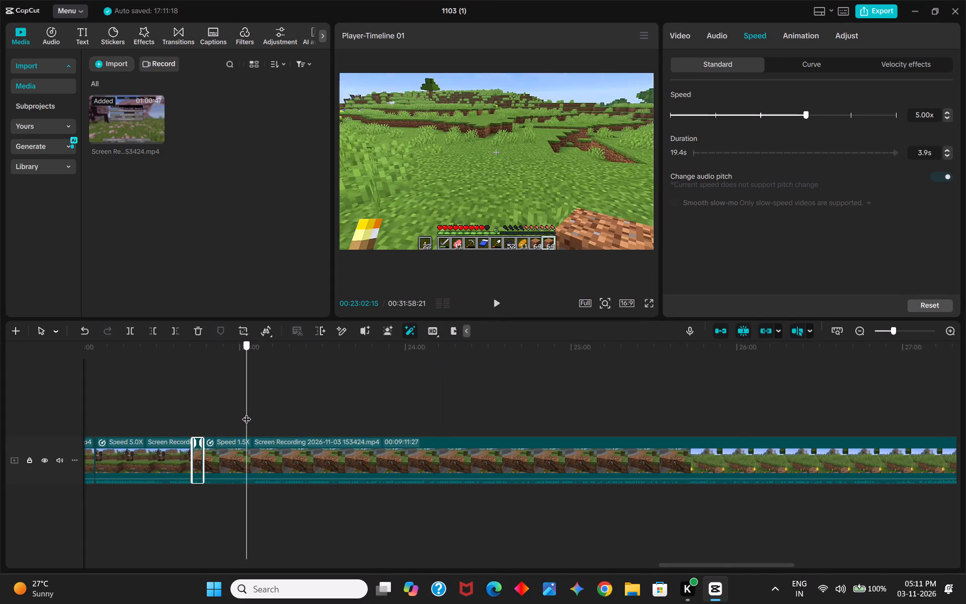
pyautogui.moveTo(247, 413); pyautogui.dragTo(250, 412)
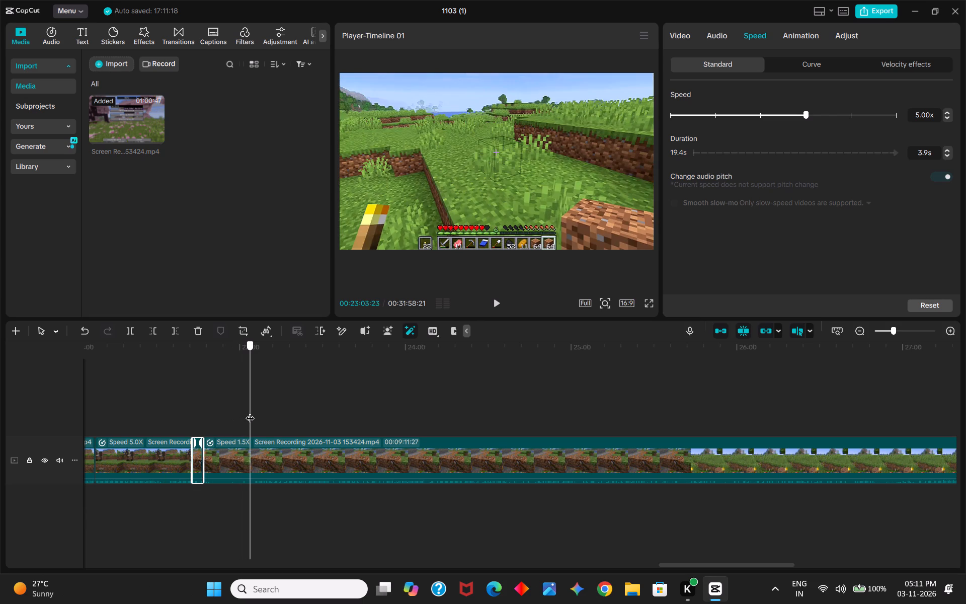
pyautogui.moveTo(250, 412); pyautogui.dragTo(261, 411)
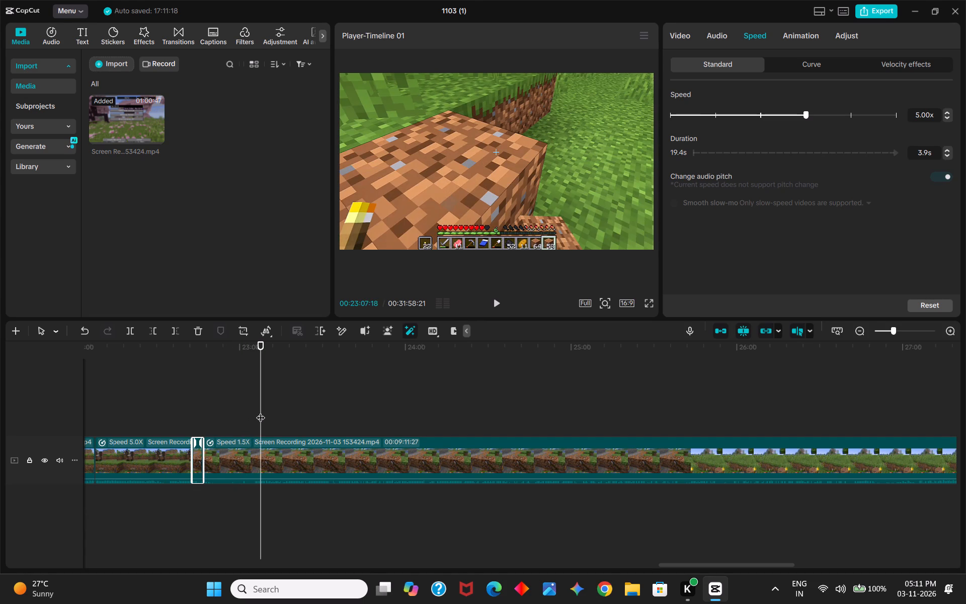
pyautogui.click(147, 334)
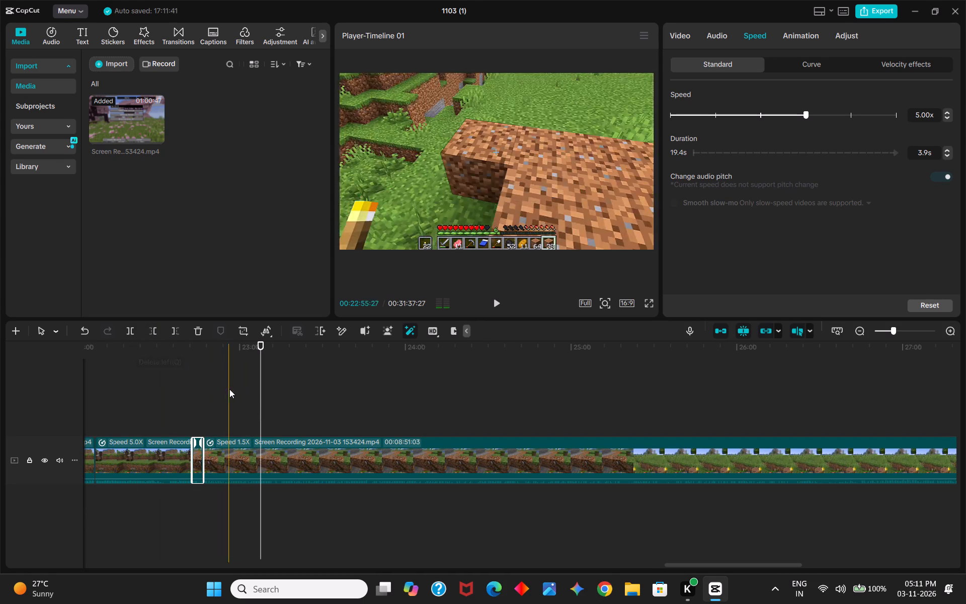
# Play back the join between the short 5.00x piece and the newly trimmed 1.5x segment.
pyautogui.moveTo(260, 396); pyautogui.dragTo(203, 410)
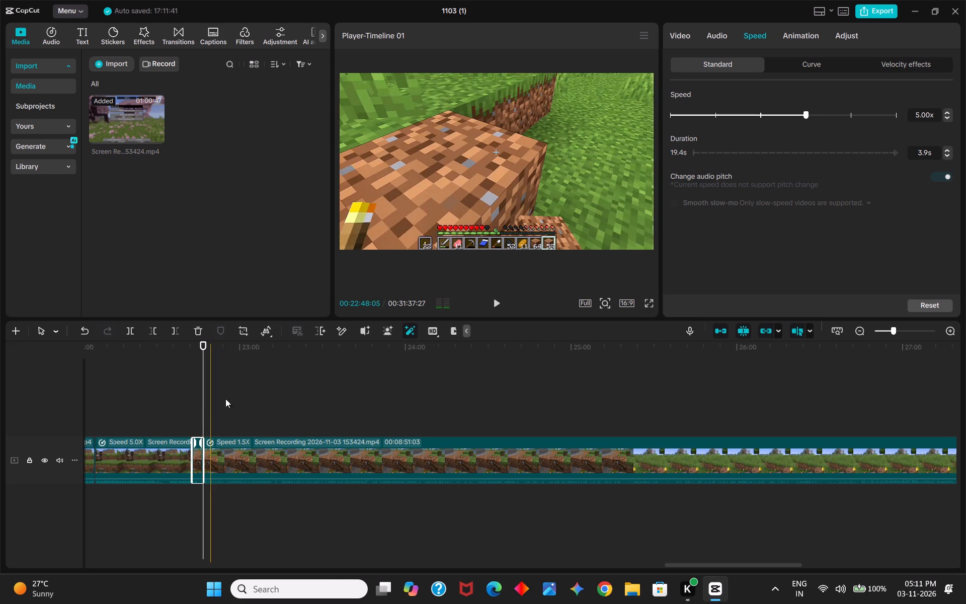
pyautogui.click(496, 304)
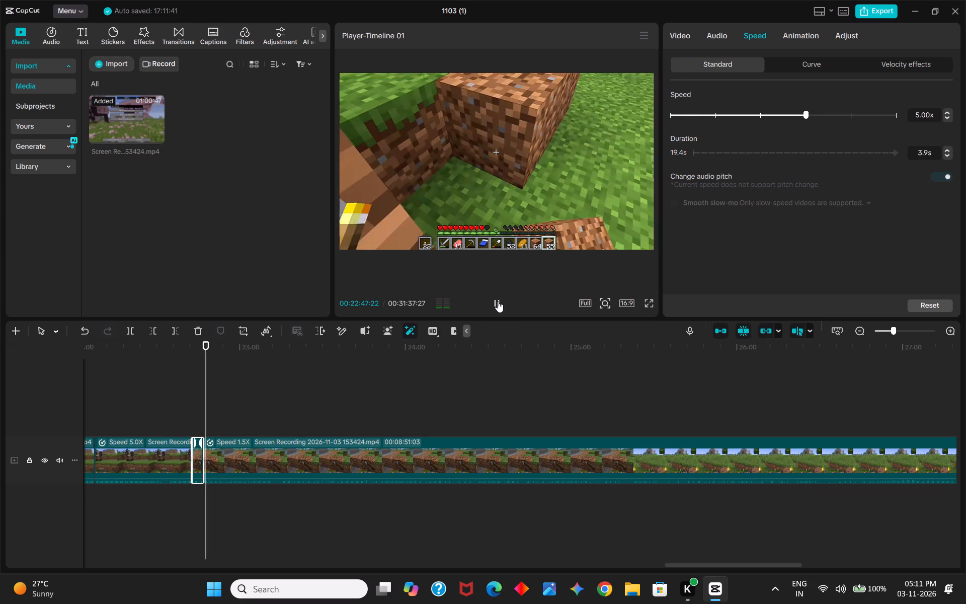
pyautogui.click(498, 301)
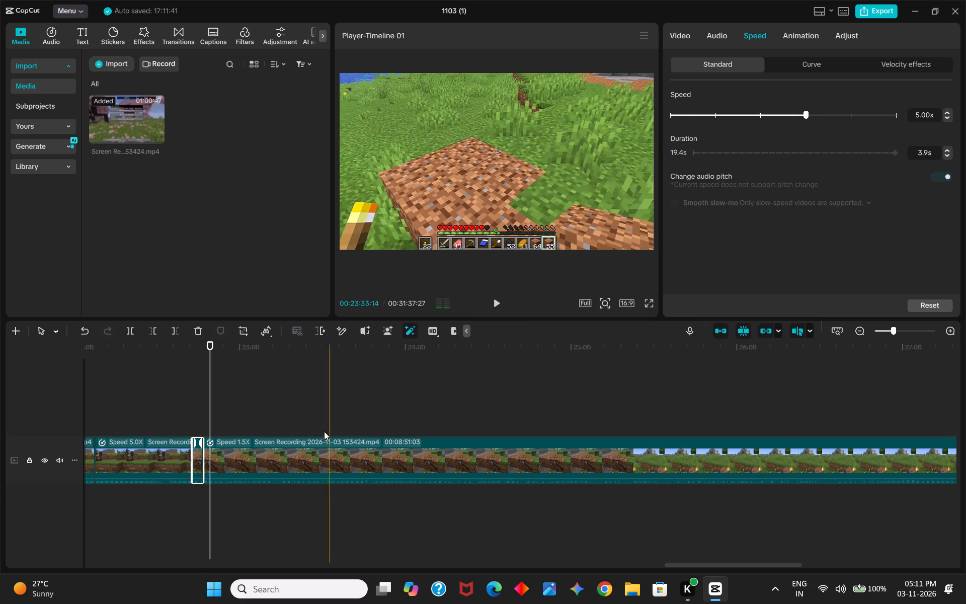
# Select the 1.49x segment and skim through its dirt block placing to about 00:26:45 to find where the building ends.
pyautogui.click(232, 451)
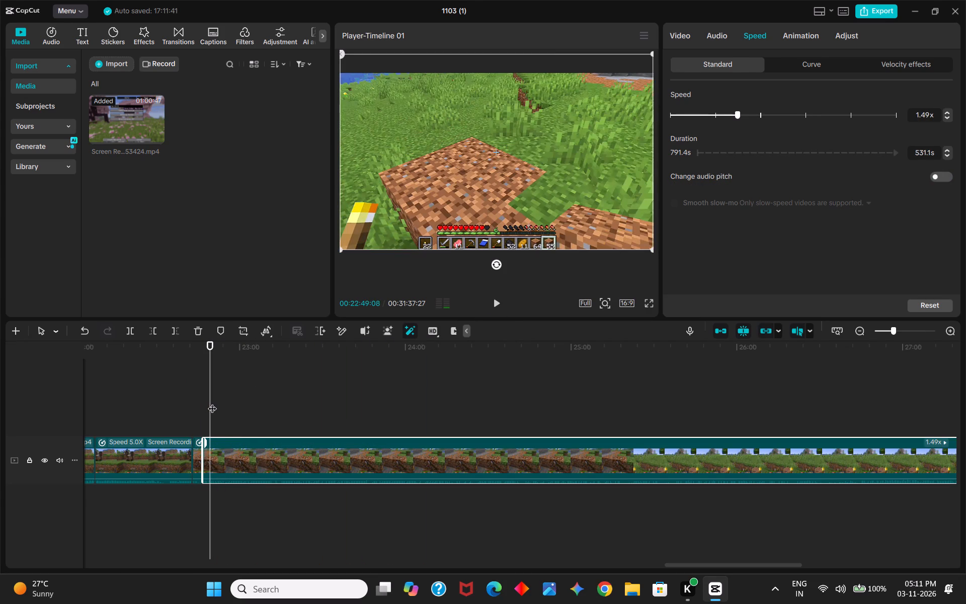
pyautogui.moveTo(212, 402); pyautogui.dragTo(409, 376)
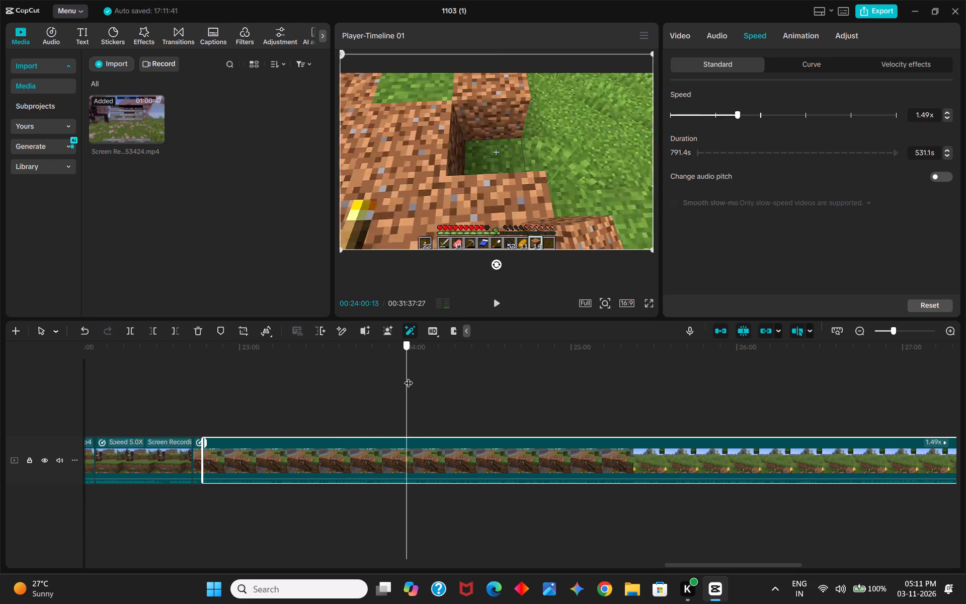
pyautogui.moveTo(409, 376); pyautogui.dragTo(469, 358)
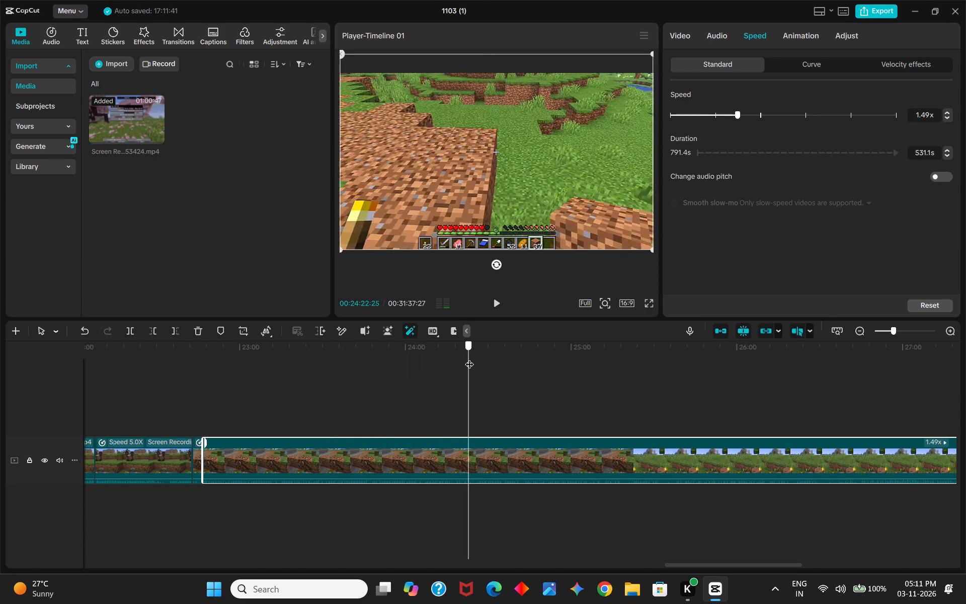
pyautogui.moveTo(469, 358); pyautogui.dragTo(508, 338)
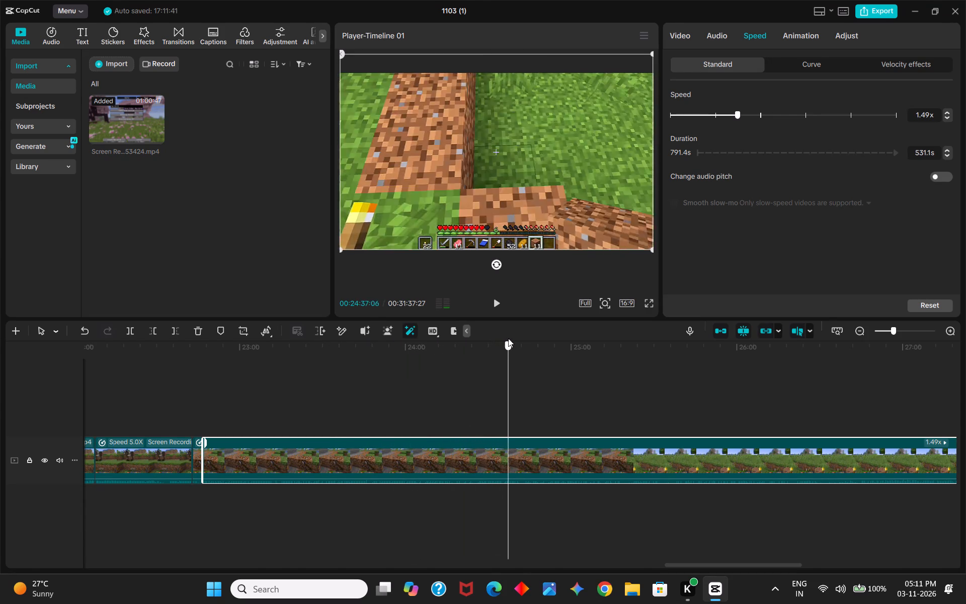
pyautogui.moveTo(508, 338); pyautogui.dragTo(587, 326)
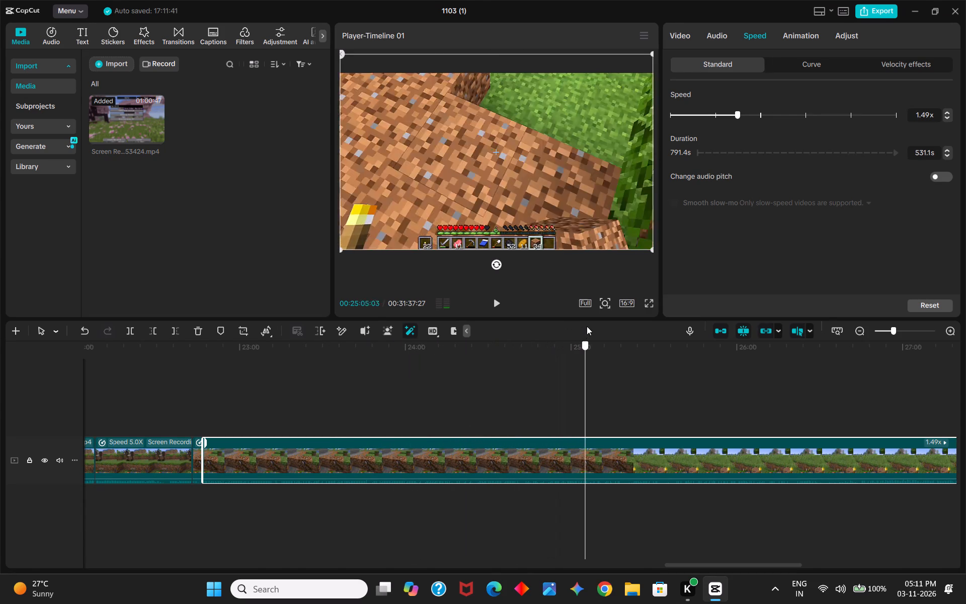
pyautogui.moveTo(587, 326); pyautogui.dragTo(674, 316)
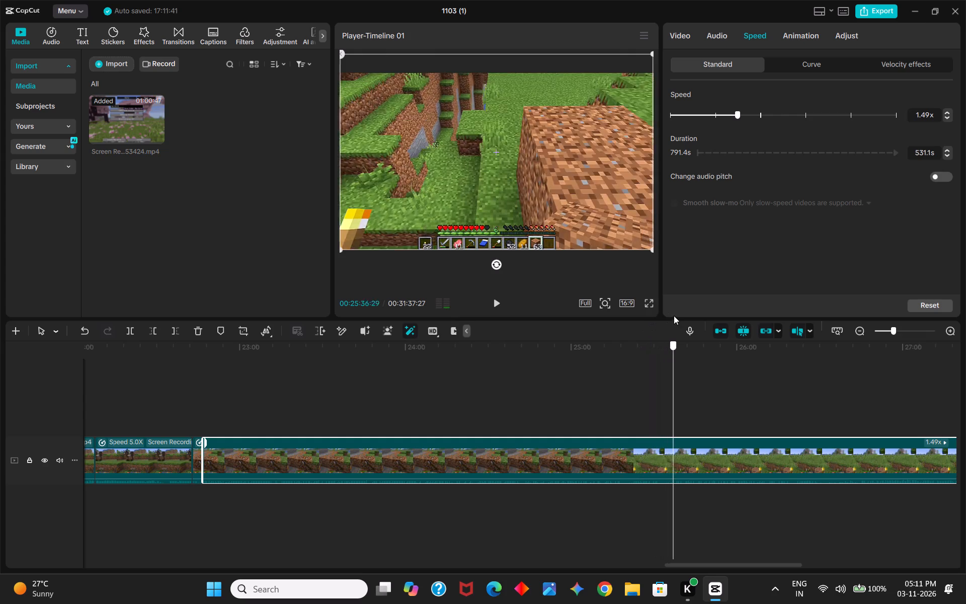
pyautogui.moveTo(674, 316); pyautogui.dragTo(718, 311)
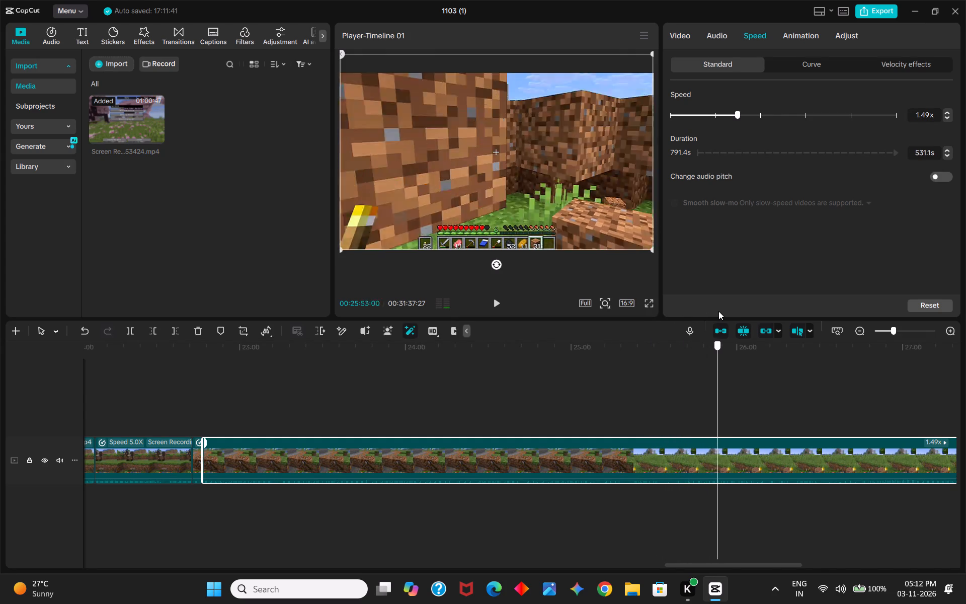
pyautogui.moveTo(718, 311); pyautogui.dragTo(772, 310)
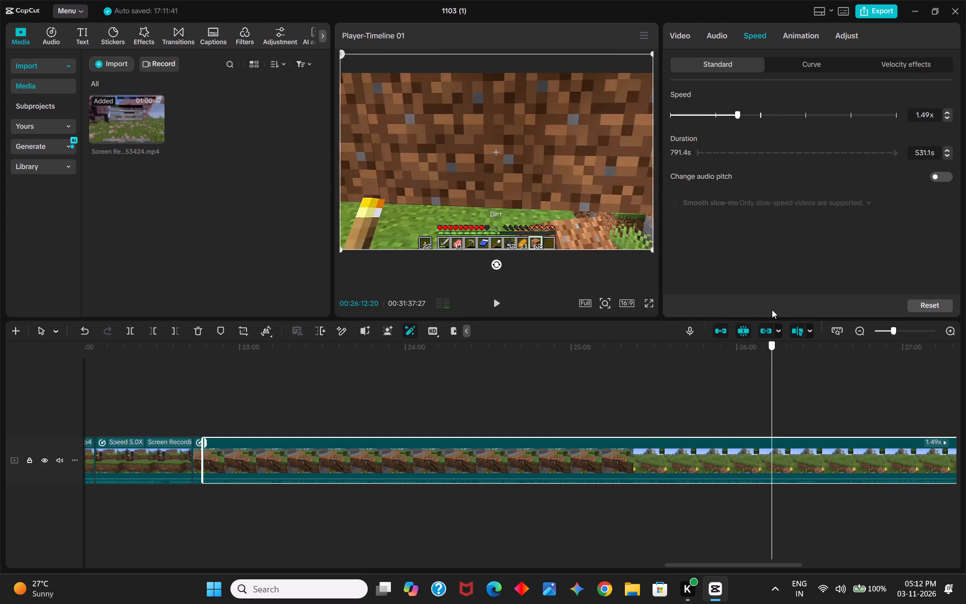
pyautogui.moveTo(772, 310); pyautogui.dragTo(813, 310)
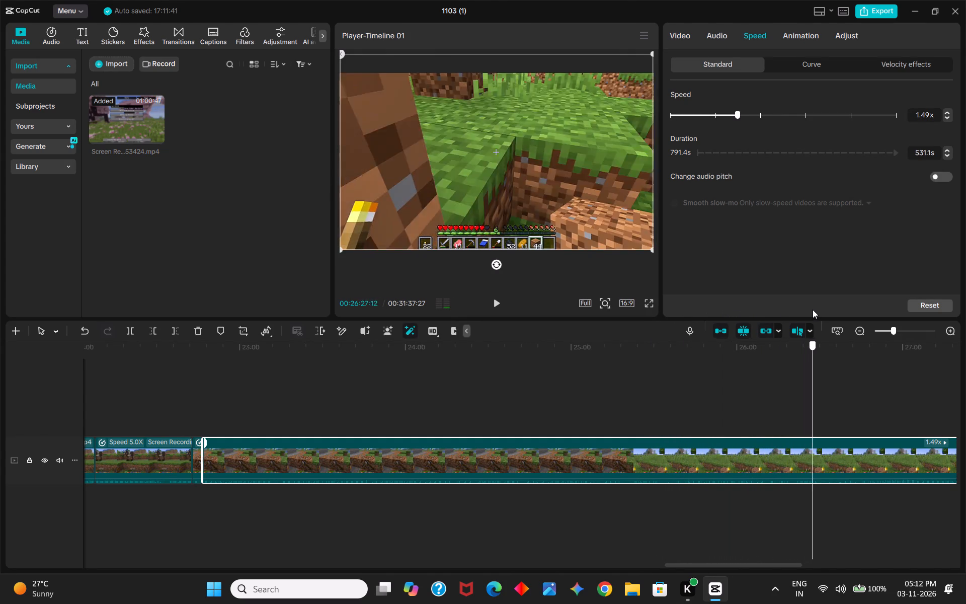
pyautogui.moveTo(813, 310); pyautogui.dragTo(835, 308)
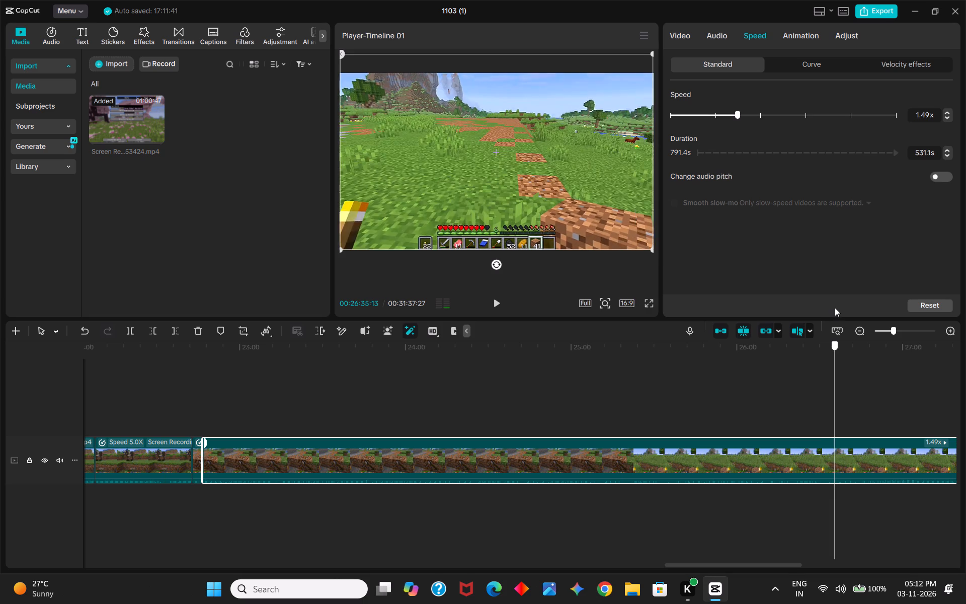
pyautogui.moveTo(835, 308); pyautogui.dragTo(844, 306)
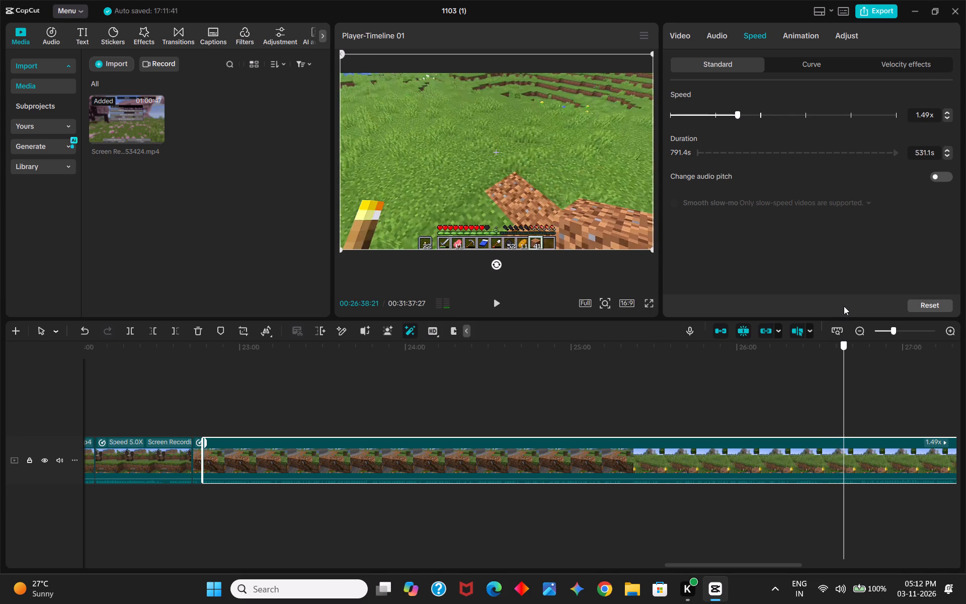
pyautogui.moveTo(844, 306); pyautogui.dragTo(863, 305)
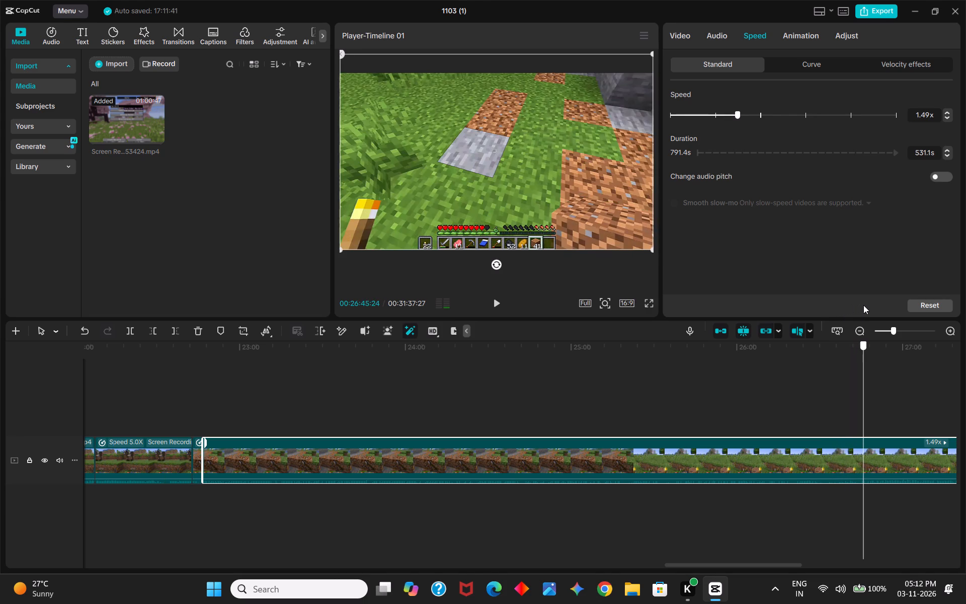
# Skim the 1.49x segment between about 00:26:31 and 00:29:30 to examine where block placing gives way to stone mining and crafting.
pyautogui.moveTo(863, 305); pyautogui.dragTo(881, 304)
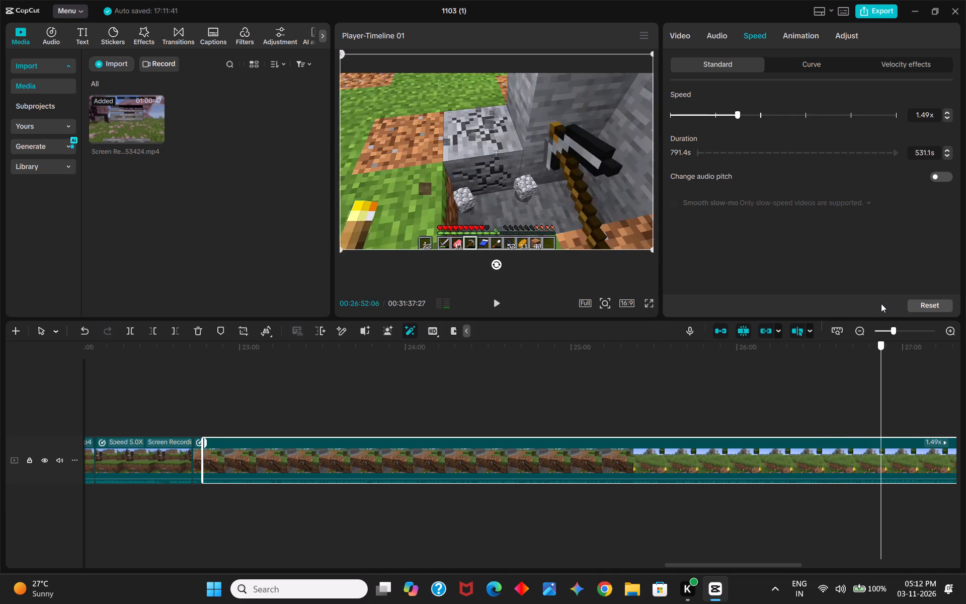
pyautogui.moveTo(881, 304); pyautogui.dragTo(903, 302)
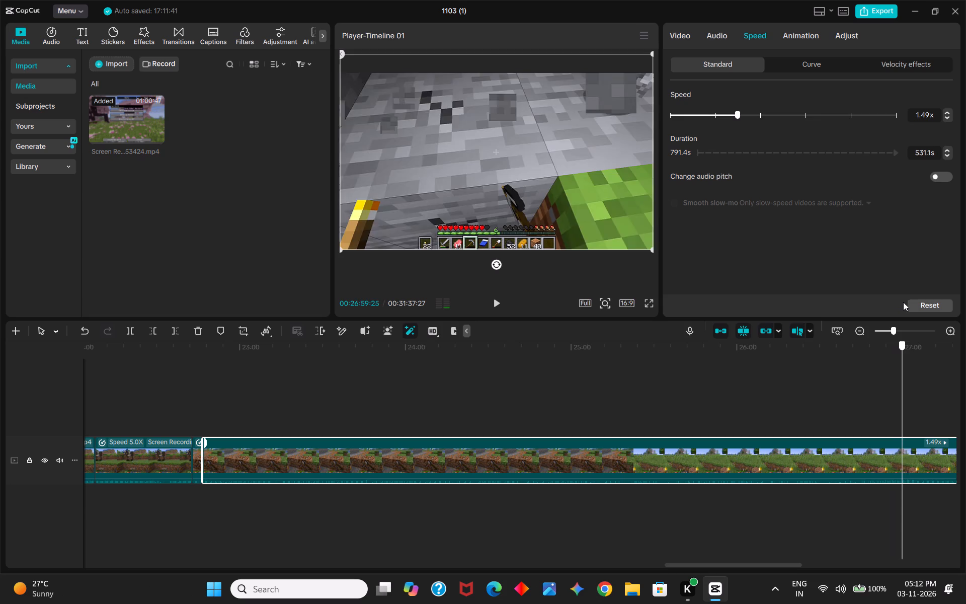
pyautogui.moveTo(903, 302); pyautogui.dragTo(922, 301)
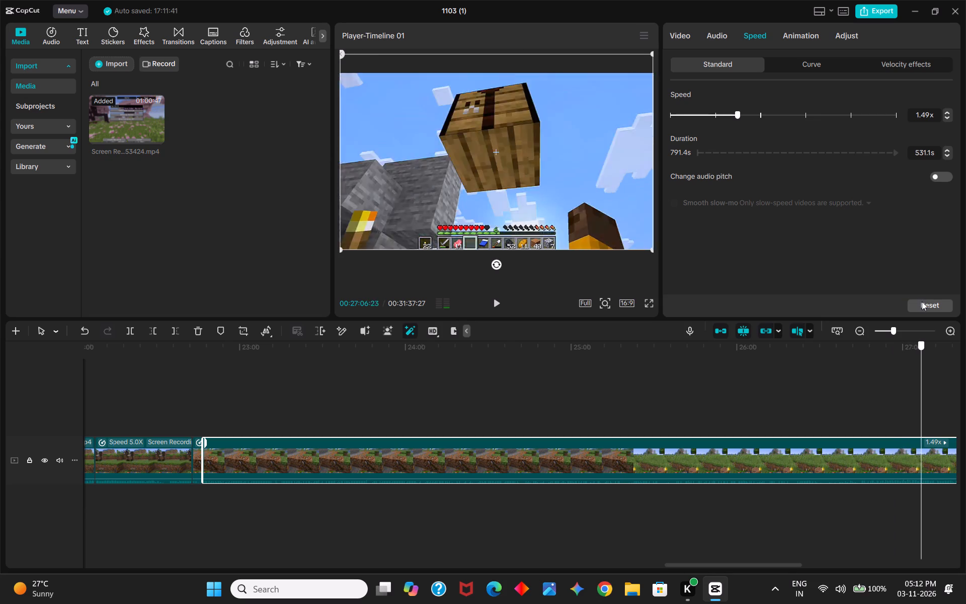
pyautogui.moveTo(922, 301); pyautogui.dragTo(930, 301)
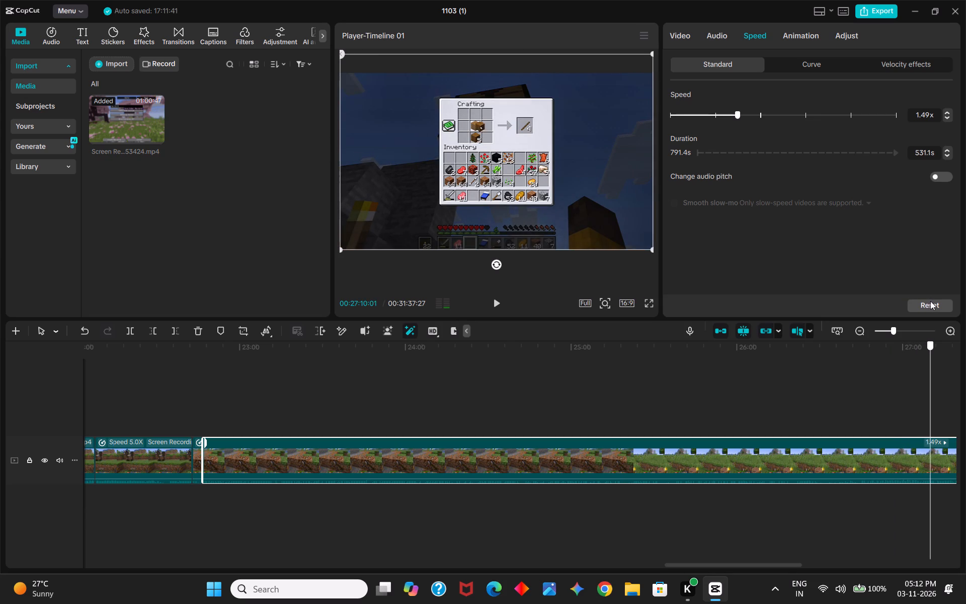
pyautogui.moveTo(930, 301); pyautogui.dragTo(947, 299)
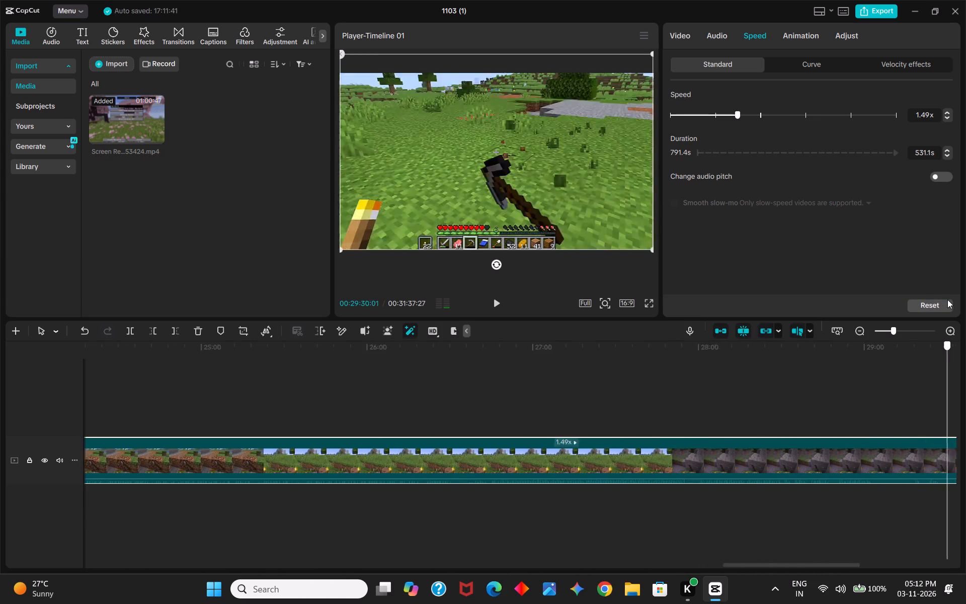
pyautogui.moveTo(947, 299); pyautogui.dragTo(627, 347)
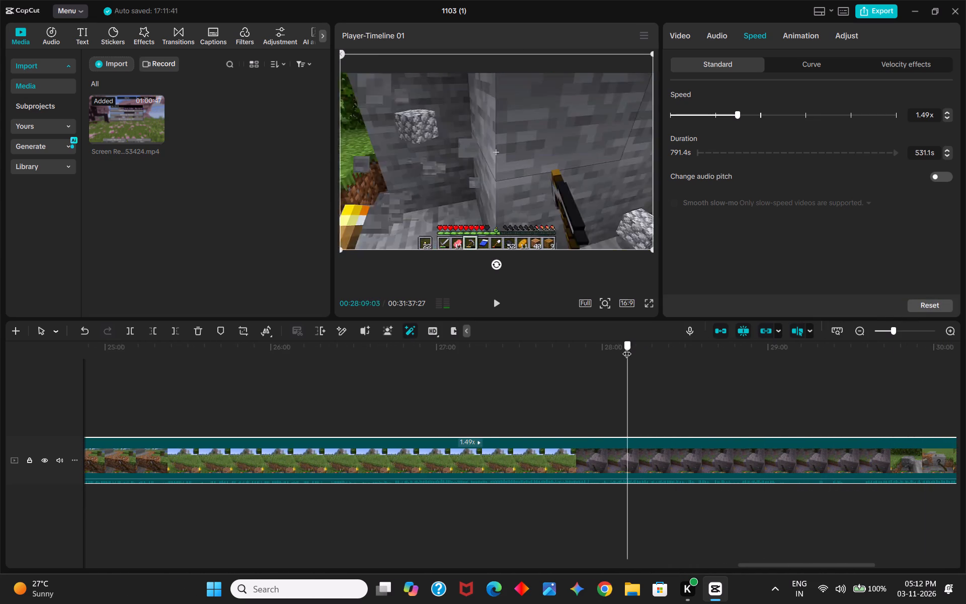
pyautogui.moveTo(627, 347); pyautogui.dragTo(351, 368)
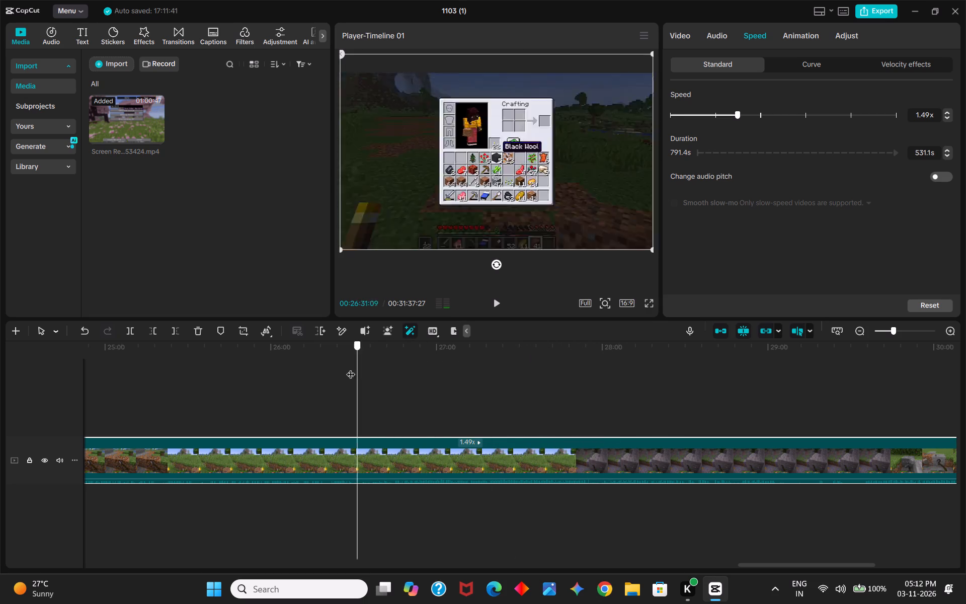
pyautogui.moveTo(351, 368); pyautogui.dragTo(486, 363)
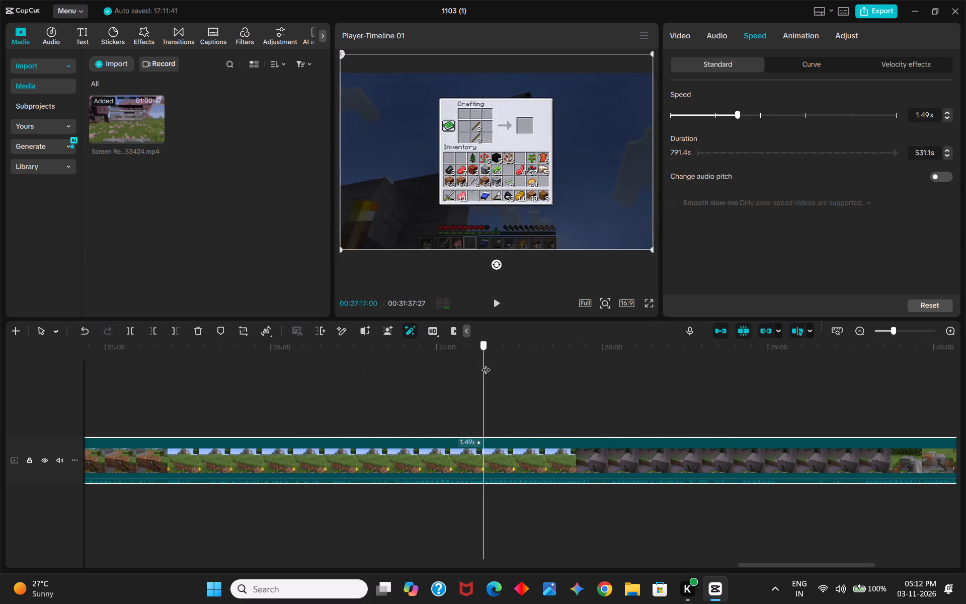
pyautogui.moveTo(486, 363); pyautogui.dragTo(484, 365)
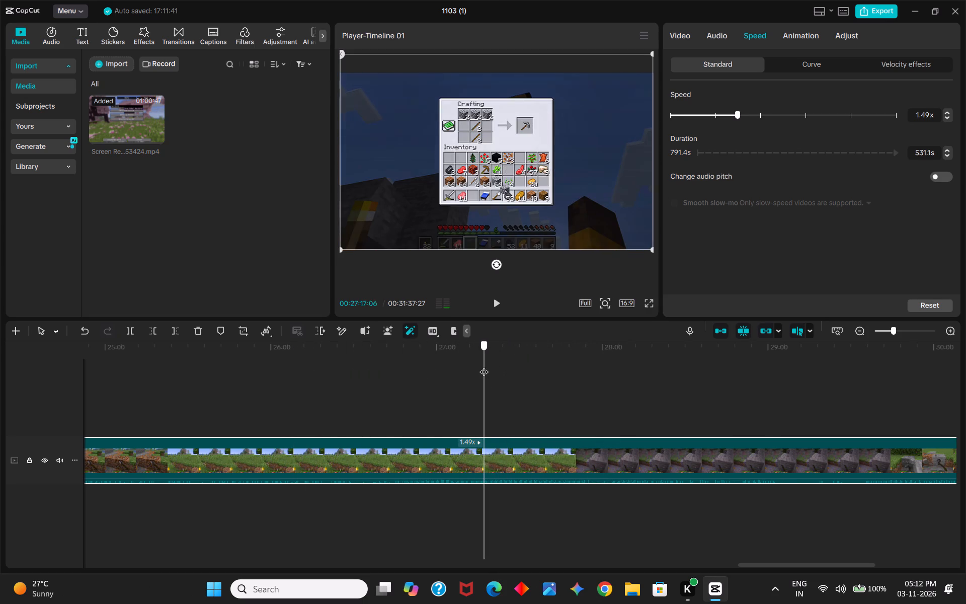
# Find the switch to the stone pickaxe after the dirt placing and split the 1.49x segment at 00:26:46:26.
pyautogui.moveTo(484, 365); pyautogui.dragTo(432, 369)
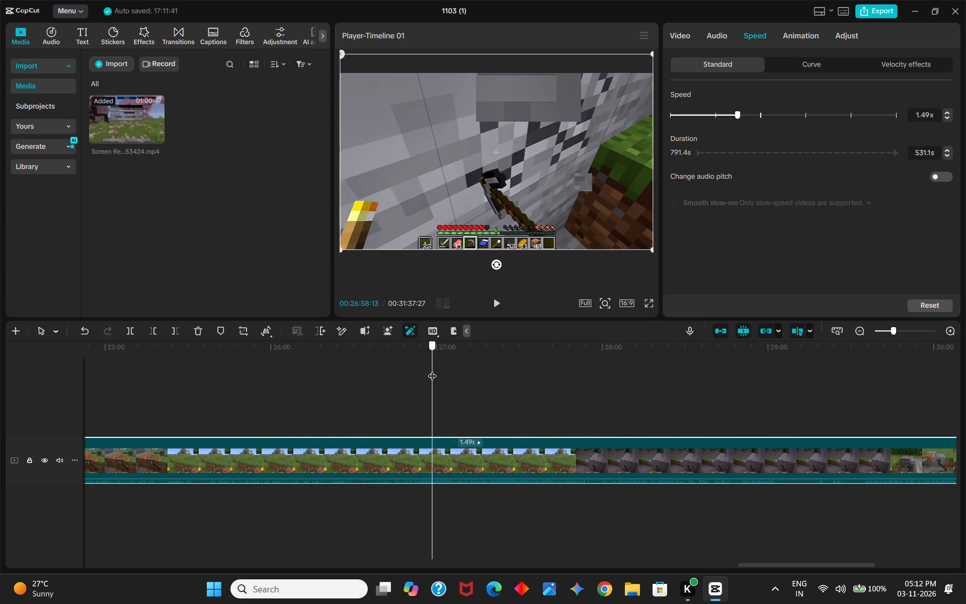
pyautogui.moveTo(432, 369); pyautogui.dragTo(403, 369)
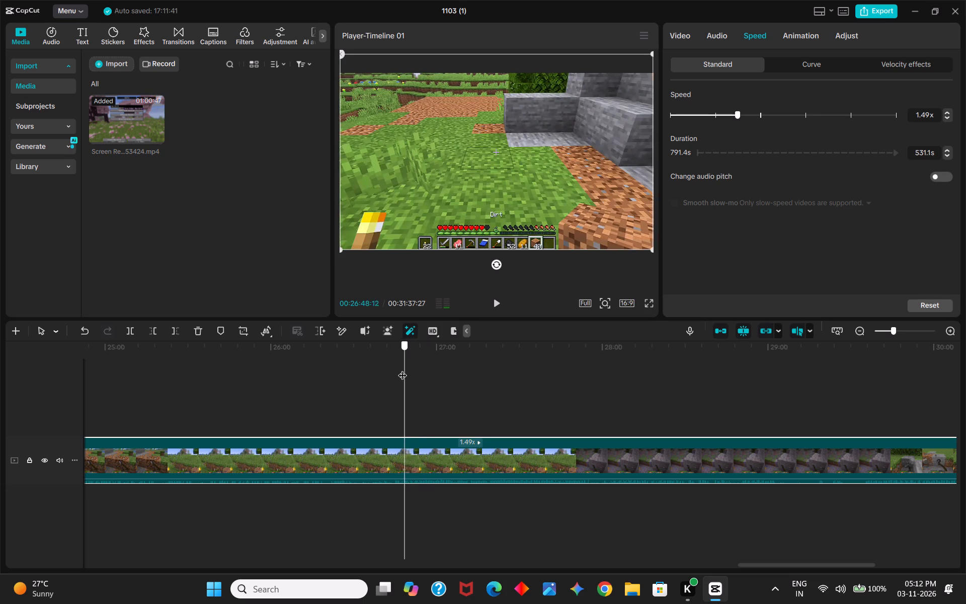
pyautogui.moveTo(403, 369); pyautogui.dragTo(390, 369)
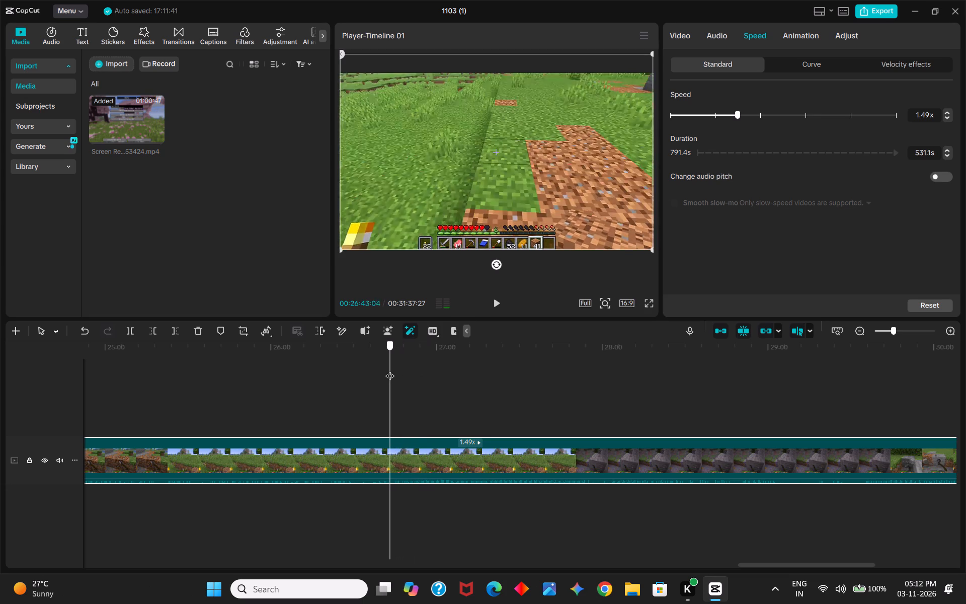
pyautogui.moveTo(390, 369); pyautogui.dragTo(364, 369)
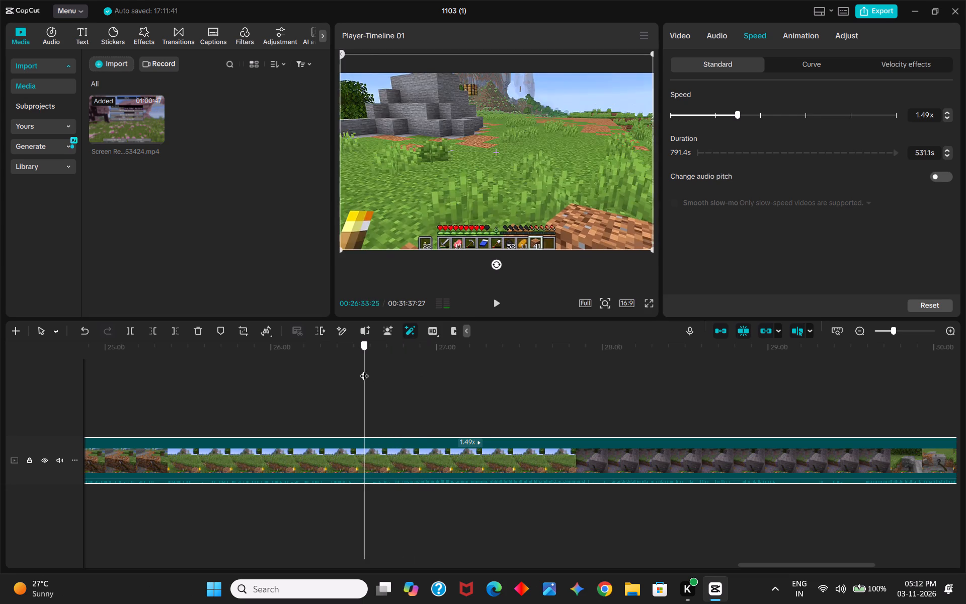
pyautogui.moveTo(364, 369); pyautogui.dragTo(363, 369)
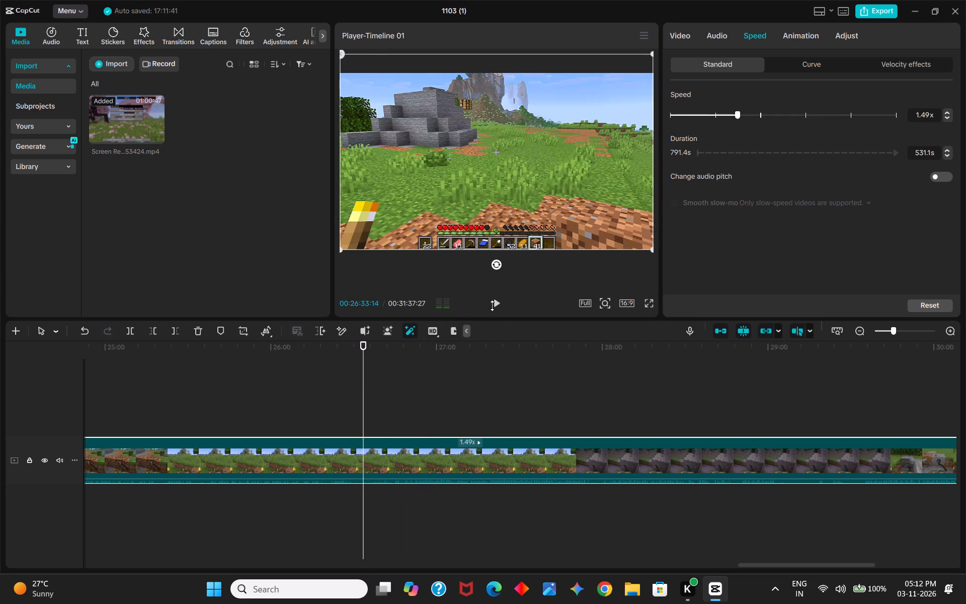
pyautogui.click(494, 306)
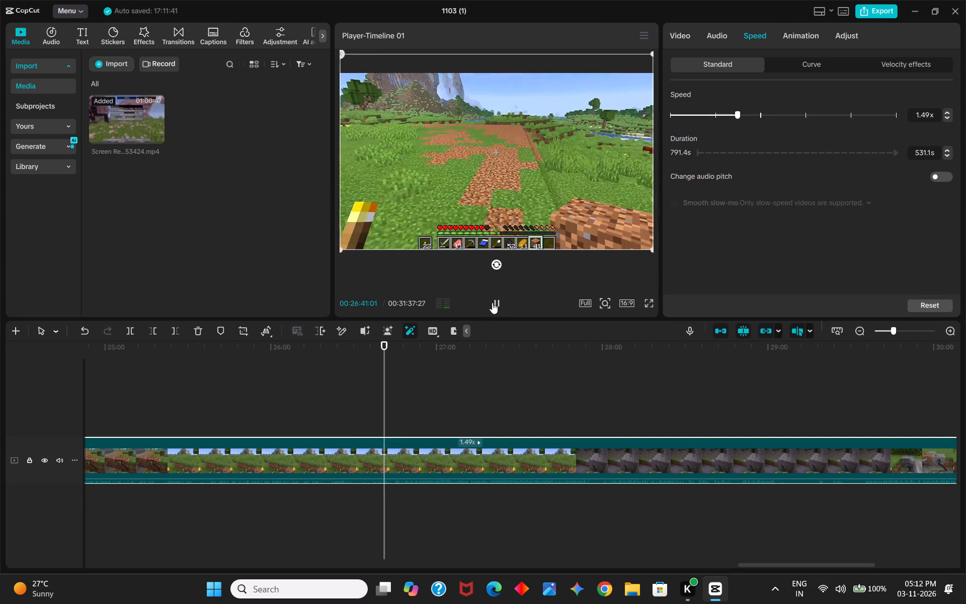
pyautogui.click(492, 303)
pyautogui.click(492, 303)
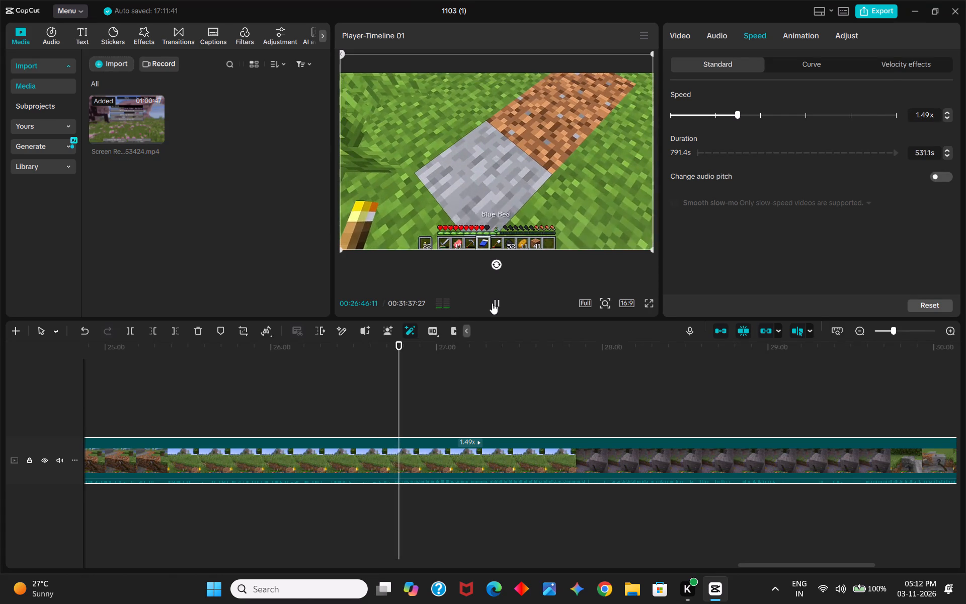
pyautogui.click(492, 303)
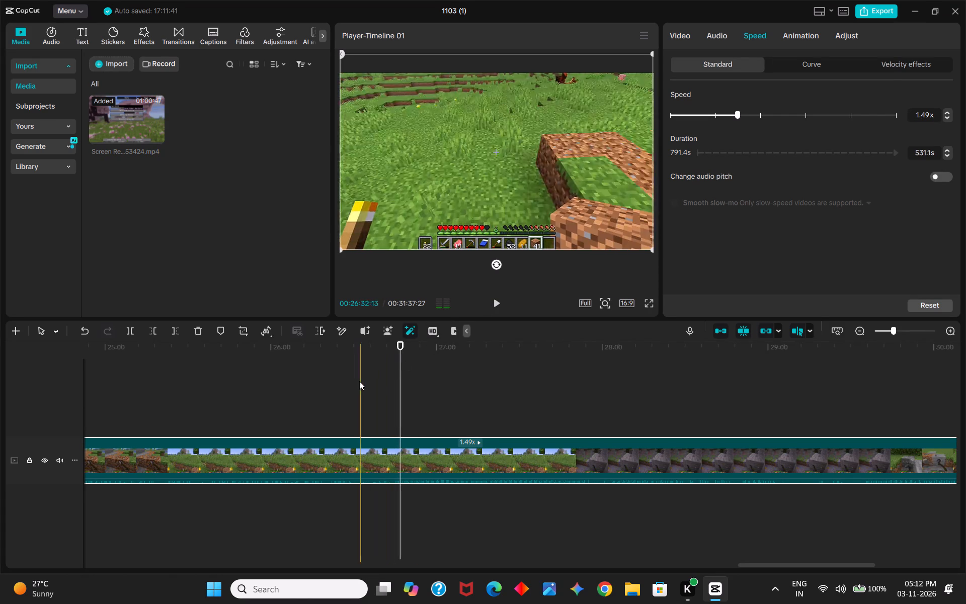
pyautogui.click(134, 334)
# Skim the new second part from its start to about 00:31:30 to examine how long the stone mining and digging continue.
pyautogui.moveTo(401, 405); pyautogui.dragTo(565, 402)
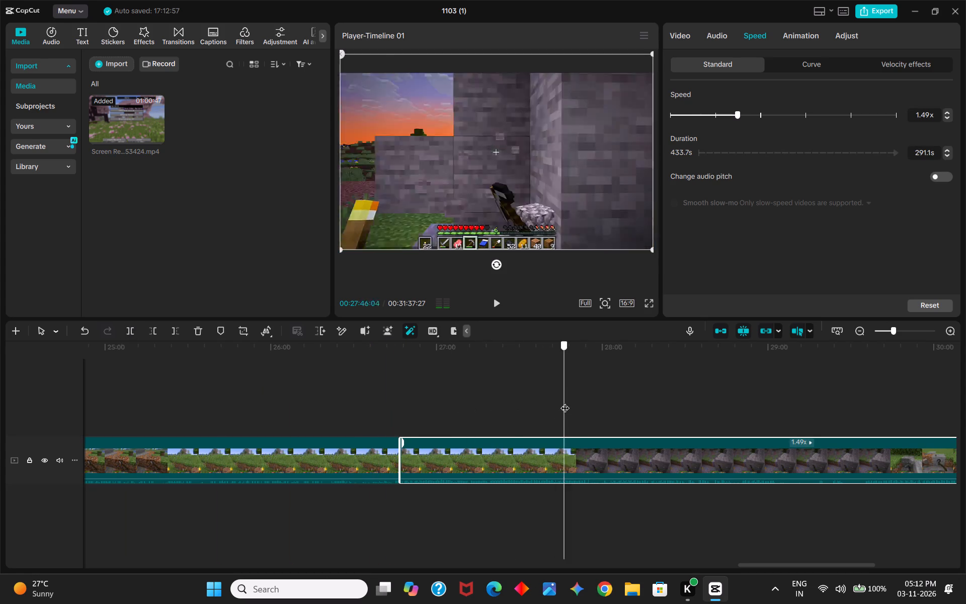
pyautogui.moveTo(565, 402); pyautogui.dragTo(684, 399)
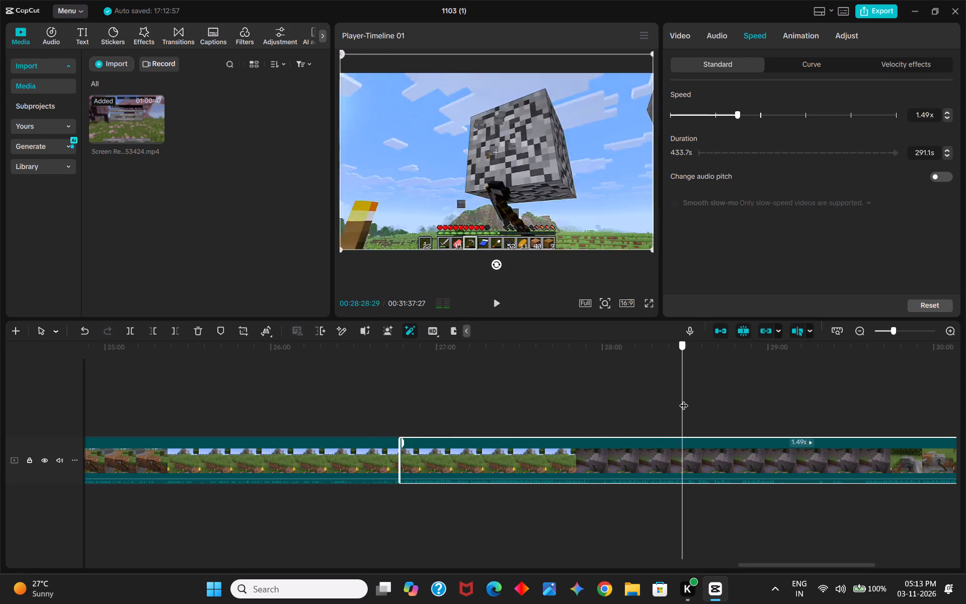
pyautogui.moveTo(684, 399); pyautogui.dragTo(750, 398)
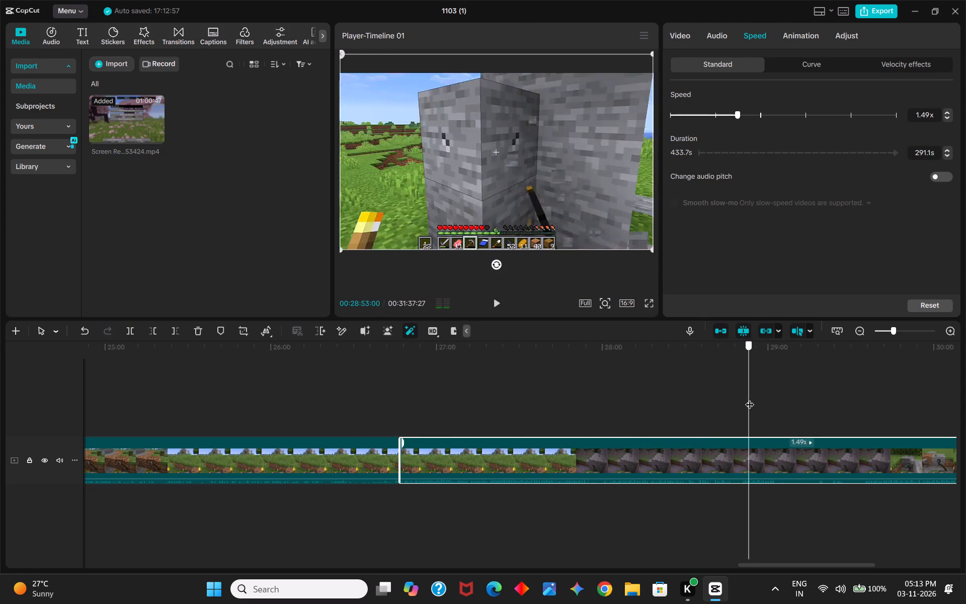
pyautogui.moveTo(750, 398); pyautogui.dragTo(827, 393)
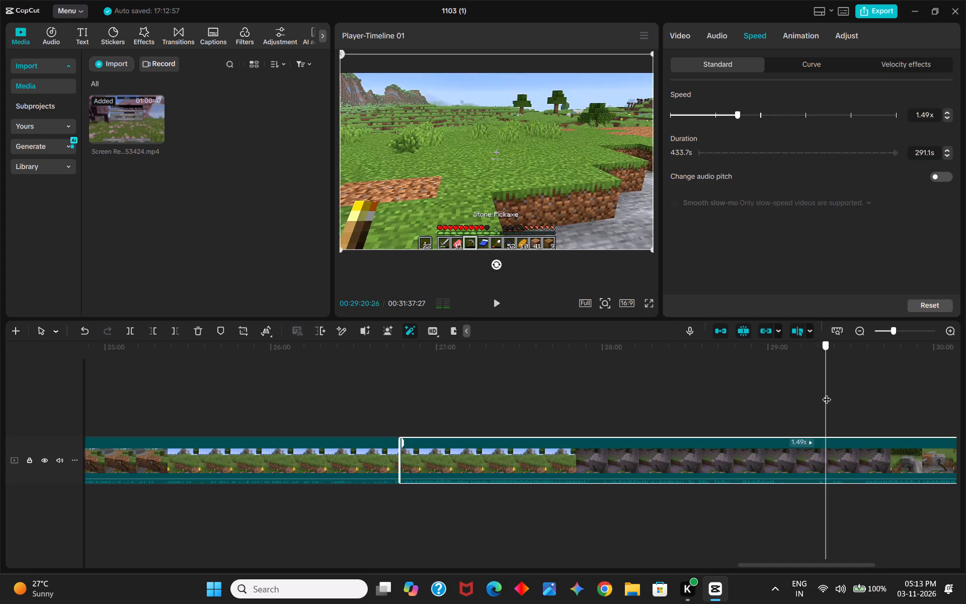
pyautogui.moveTo(827, 393); pyautogui.dragTo(884, 388)
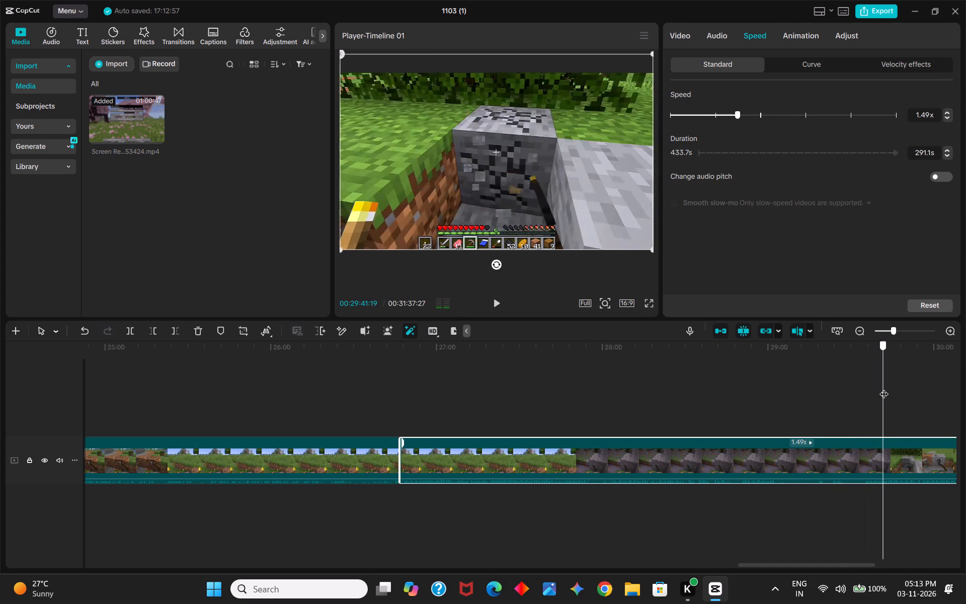
pyautogui.moveTo(884, 388); pyautogui.dragTo(919, 378)
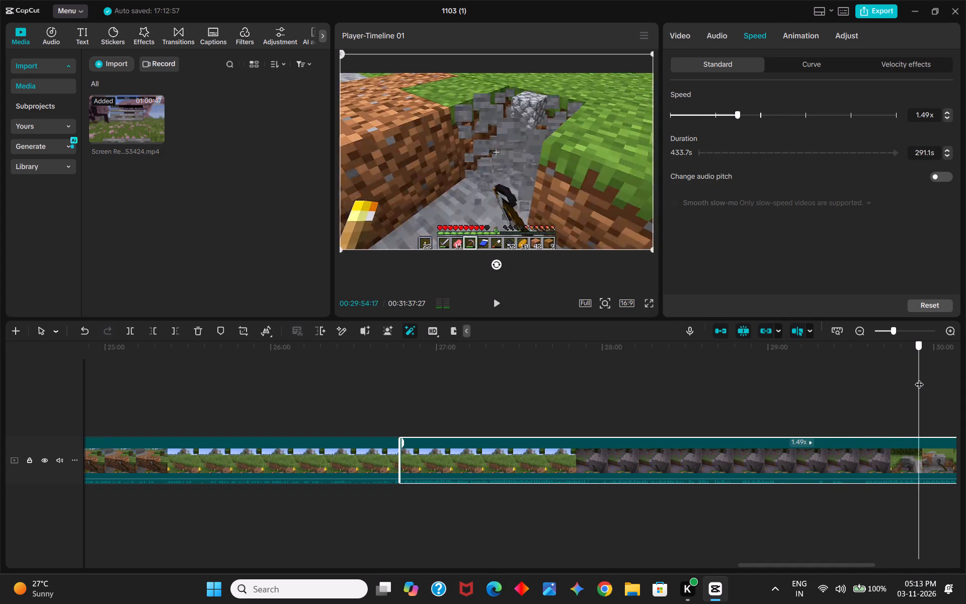
pyautogui.moveTo(919, 378); pyautogui.dragTo(955, 367)
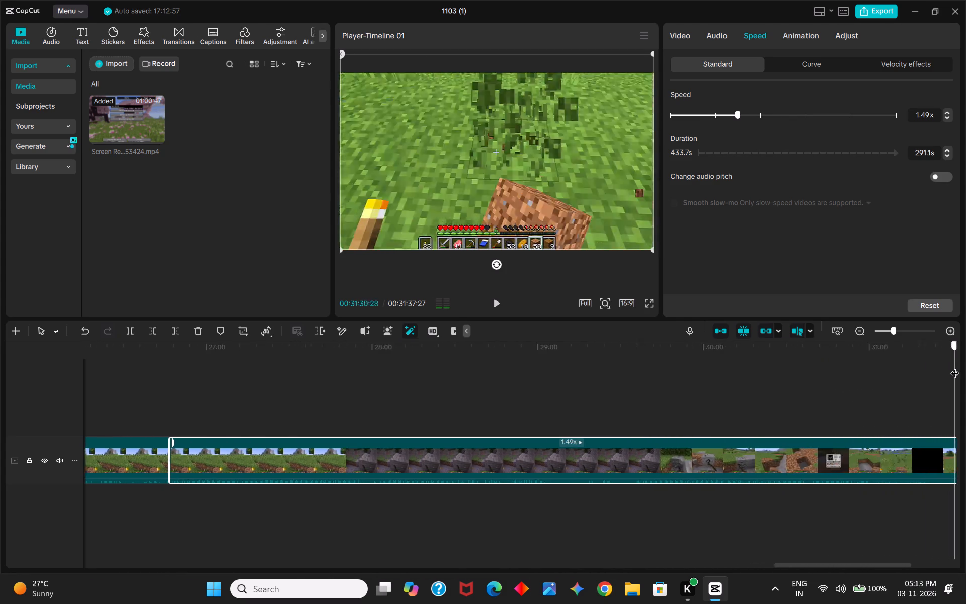
# Locate the end of the mining and pit digging, and split the 1.49x segment at 00:31:01:18.
pyautogui.moveTo(955, 367); pyautogui.dragTo(363, 396)
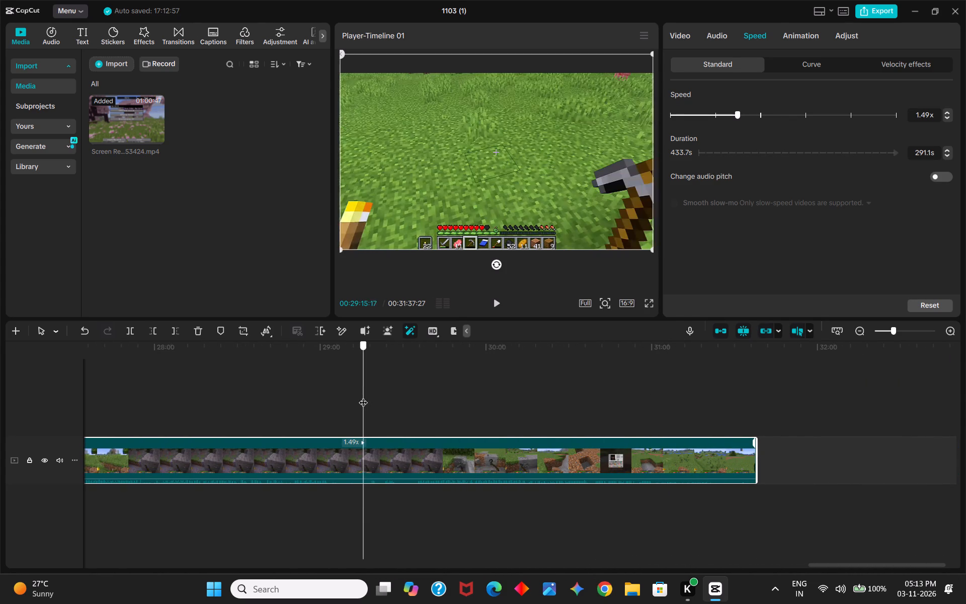
pyautogui.moveTo(363, 396); pyautogui.dragTo(466, 386)
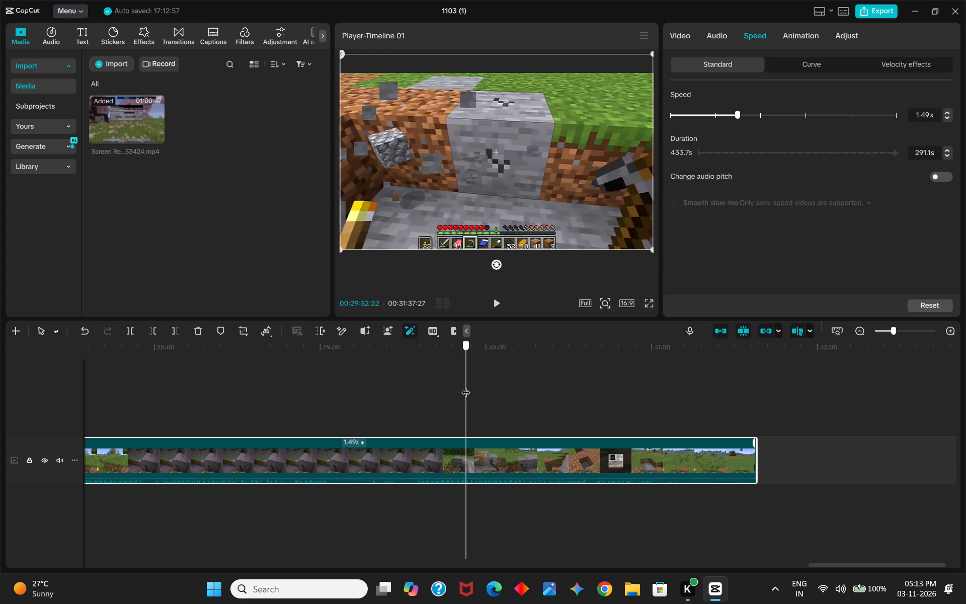
pyautogui.moveTo(466, 386); pyautogui.dragTo(515, 380)
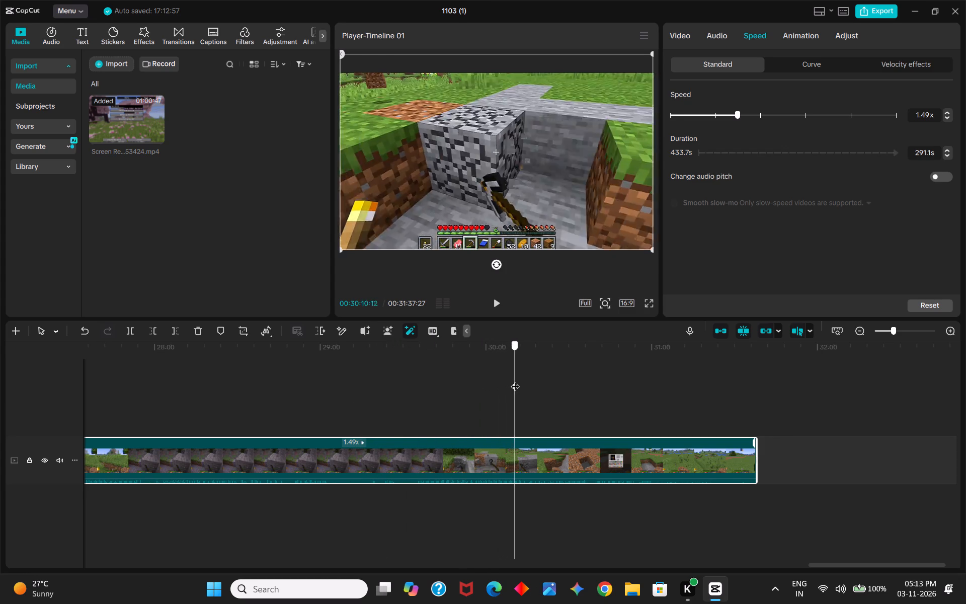
pyautogui.moveTo(515, 380); pyautogui.dragTo(533, 375)
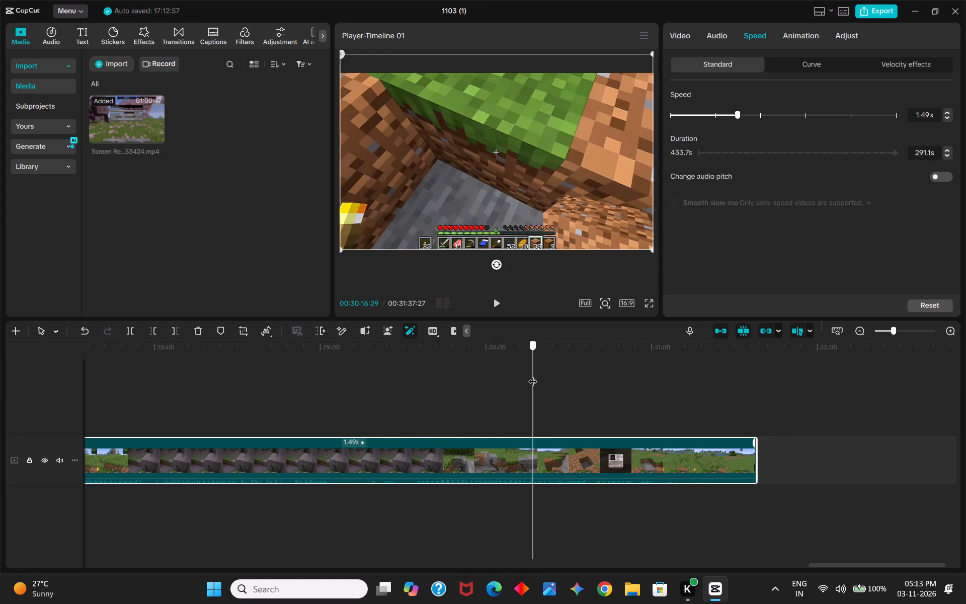
pyautogui.moveTo(533, 375); pyautogui.dragTo(571, 371)
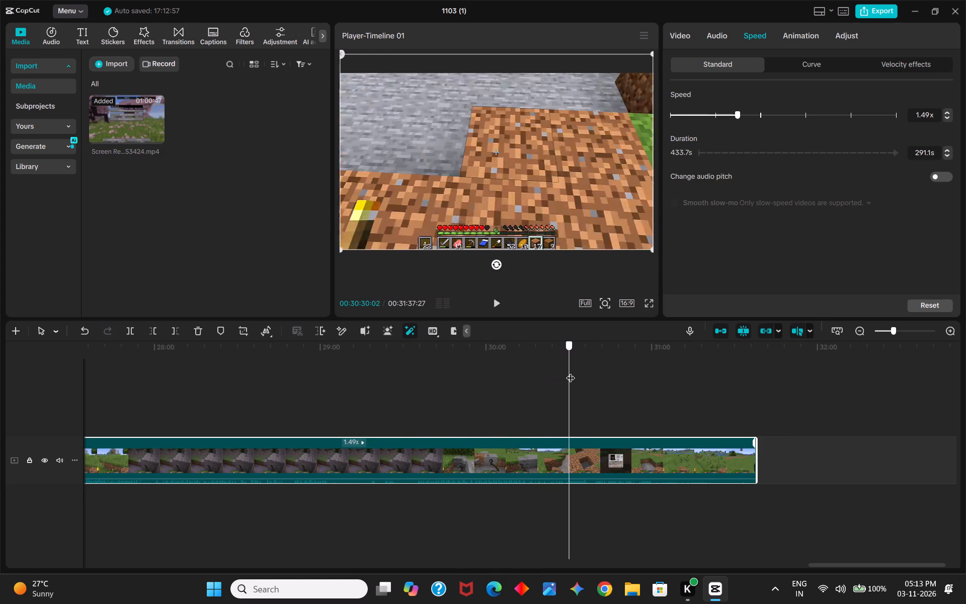
pyautogui.moveTo(571, 371); pyautogui.dragTo(606, 369)
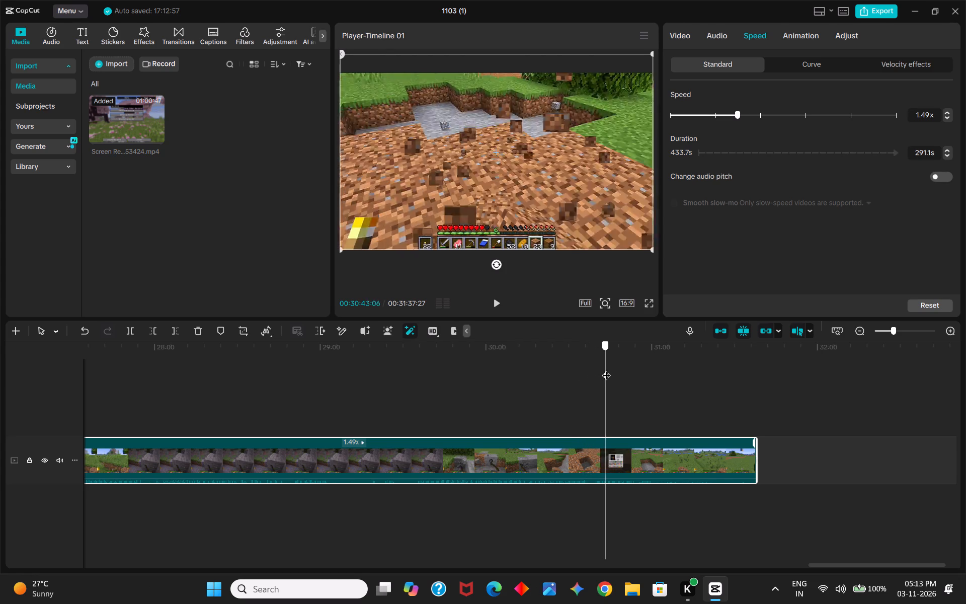
pyautogui.moveTo(606, 369); pyautogui.dragTo(629, 366)
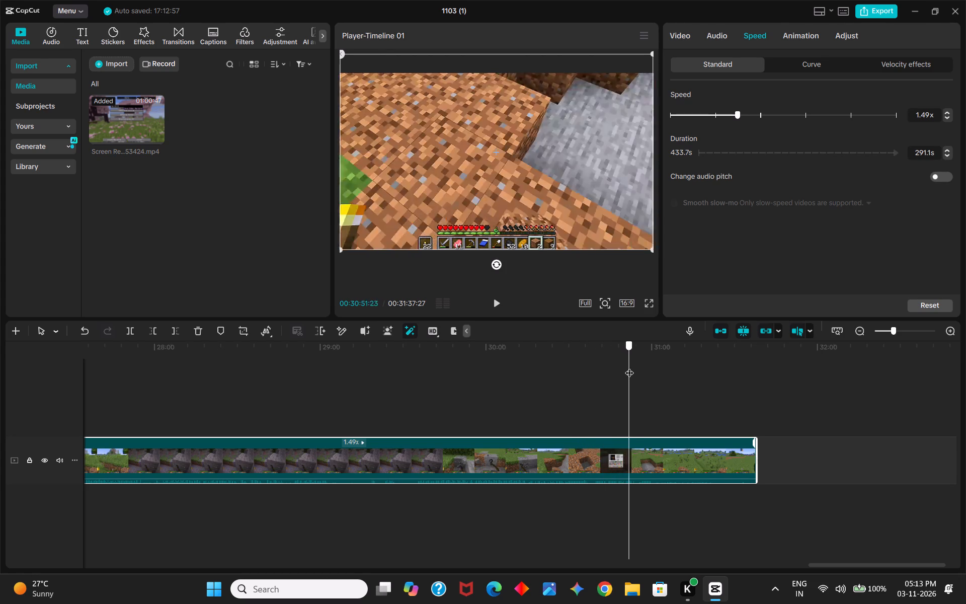
pyautogui.moveTo(629, 366); pyautogui.dragTo(648, 364)
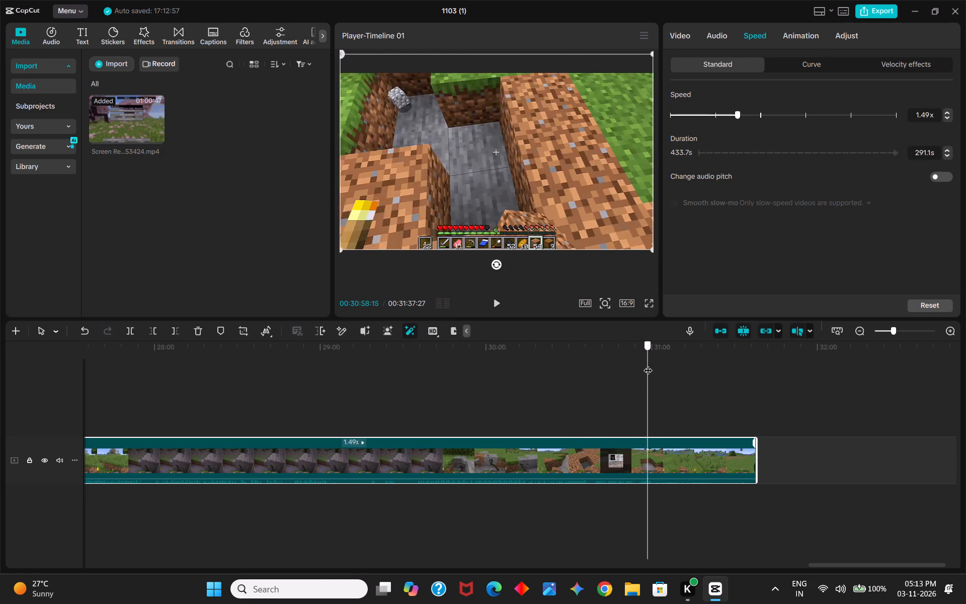
pyautogui.moveTo(648, 364); pyautogui.dragTo(655, 363)
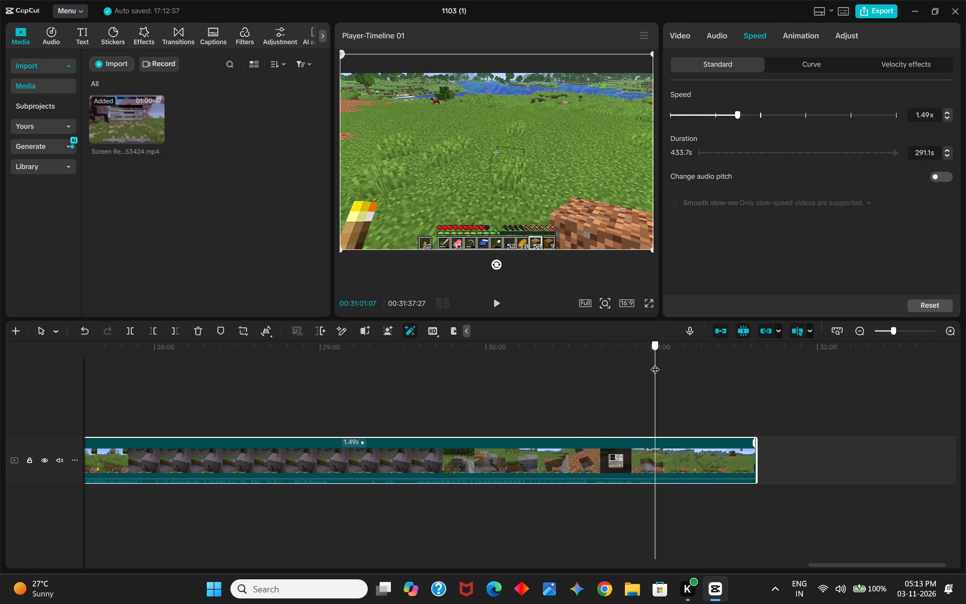
pyautogui.moveTo(655, 363); pyautogui.dragTo(656, 363)
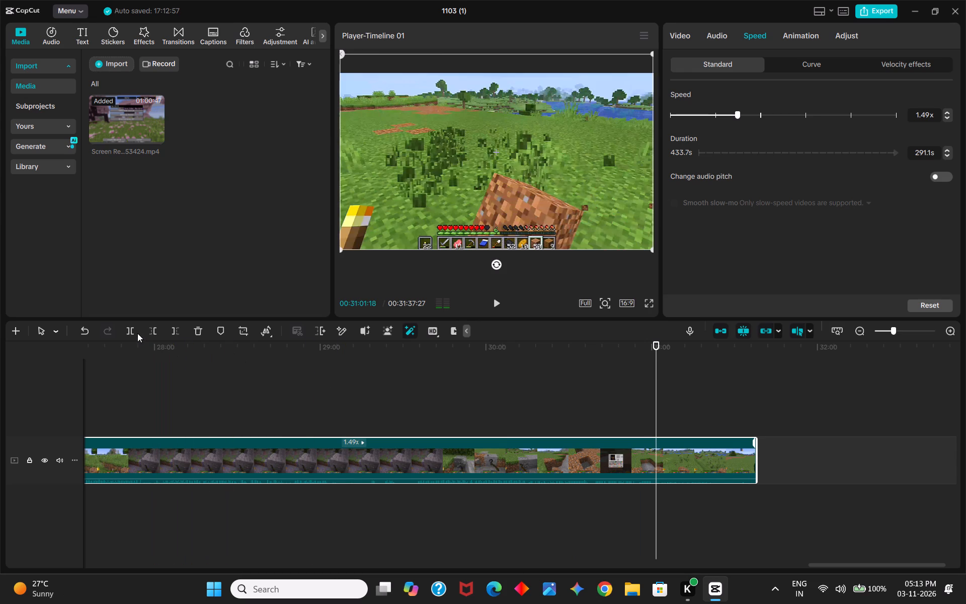
pyautogui.click(131, 330)
# Set the speed of the stone-mining segment that ends at 00:31:01:18 to 5.00x.
pyautogui.click(254, 447)
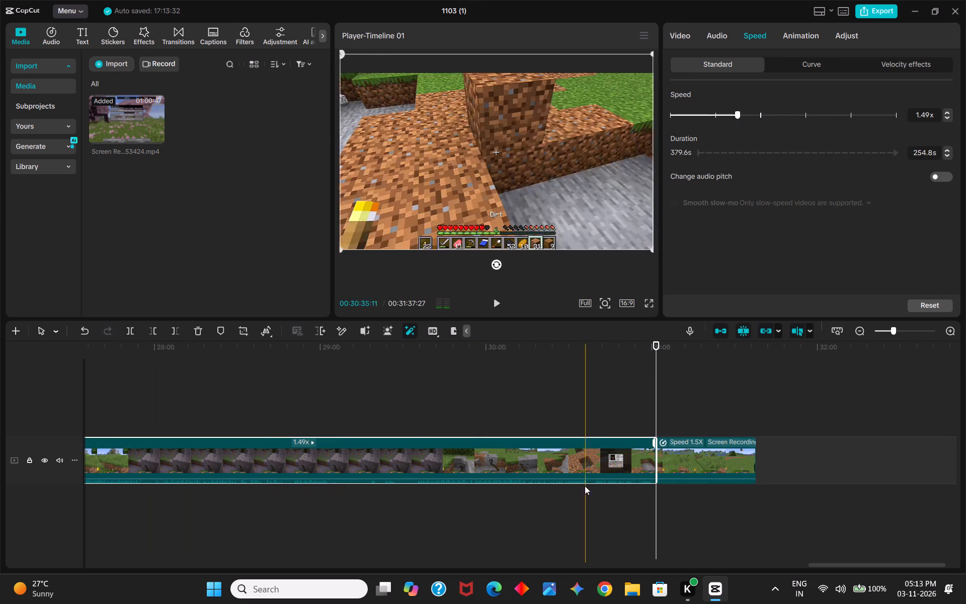
pyautogui.moveTo(734, 112); pyautogui.dragTo(750, 114)
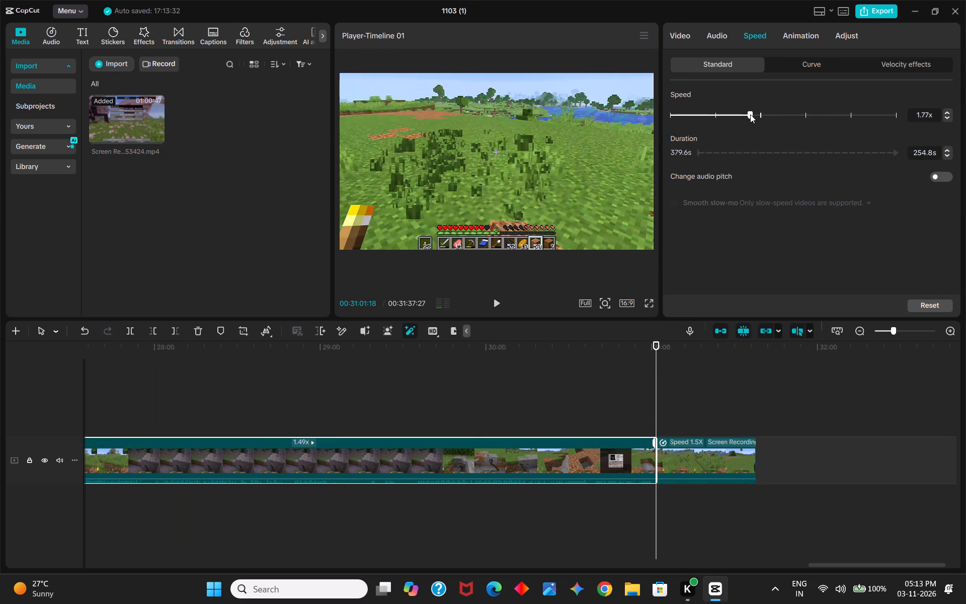
pyautogui.moveTo(750, 114); pyautogui.dragTo(771, 114)
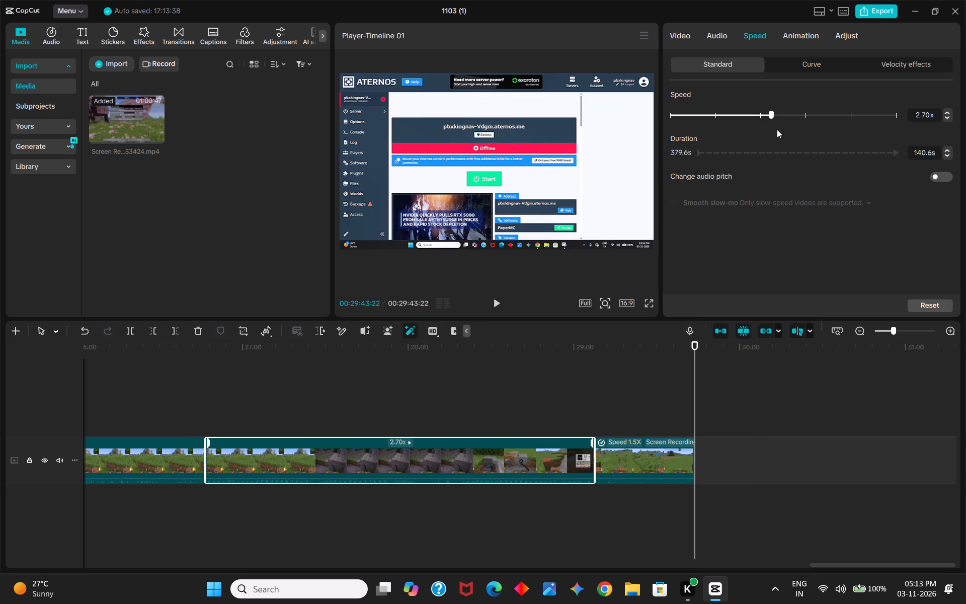
pyautogui.click(804, 115)
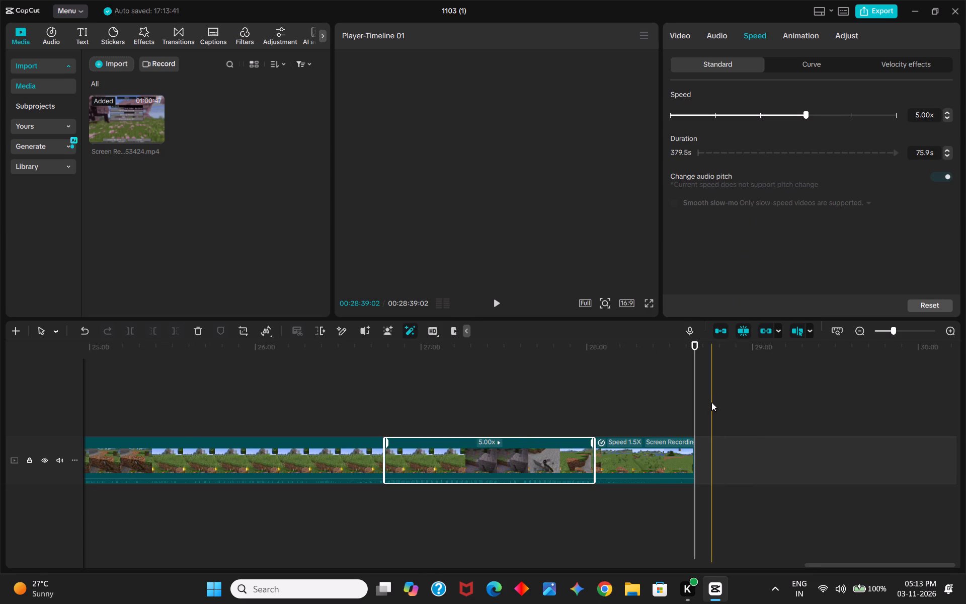
# Play the 5.00x mining segment from about 00:27:01 and split it at 00:27:11:13.
pyautogui.moveTo(697, 407); pyautogui.dragTo(425, 466)
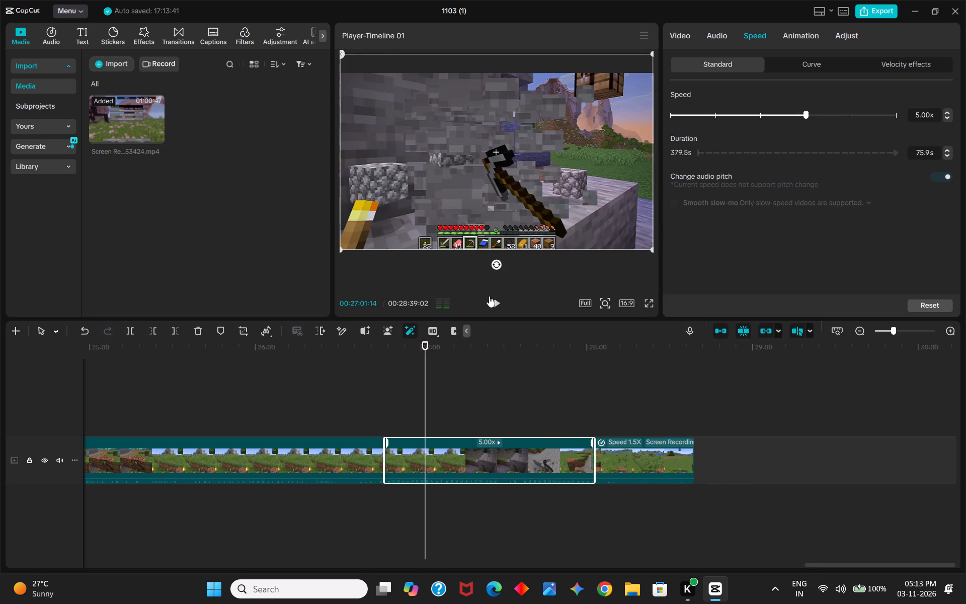
pyautogui.click(491, 300)
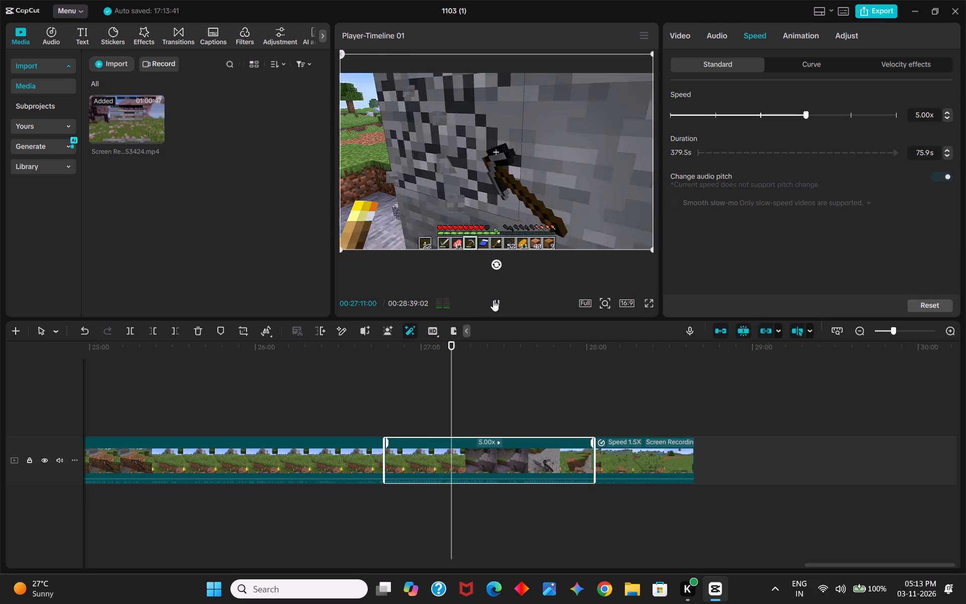
pyautogui.click(493, 300)
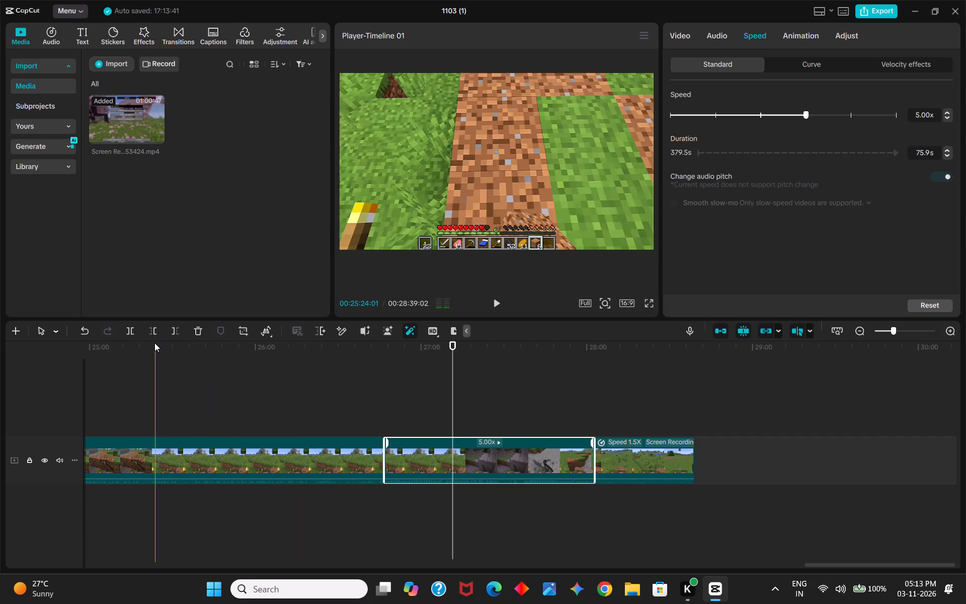
pyautogui.click(134, 335)
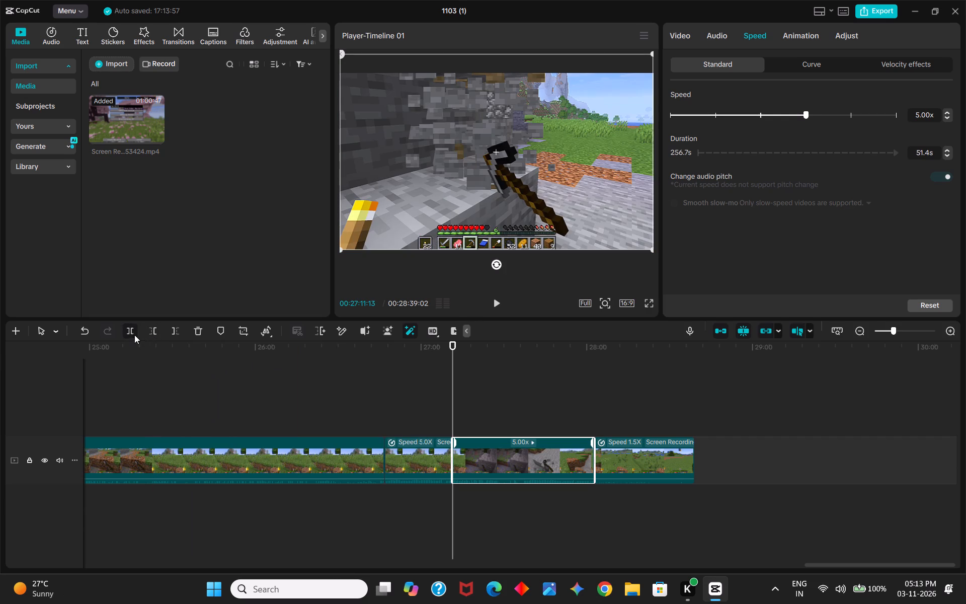
# Cut the repetitive mining footage between 00:27:11:13 and 00:27:41:06 out of the 5.00x segment.
pyautogui.moveTo(450, 400); pyautogui.dragTo(498, 392)
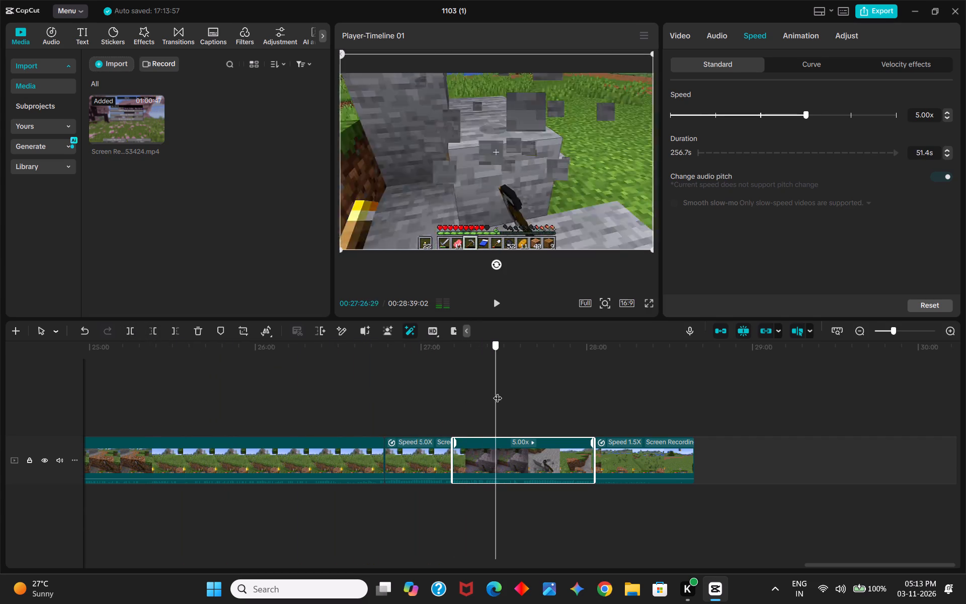
pyautogui.moveTo(498, 392); pyautogui.dragTo(527, 390)
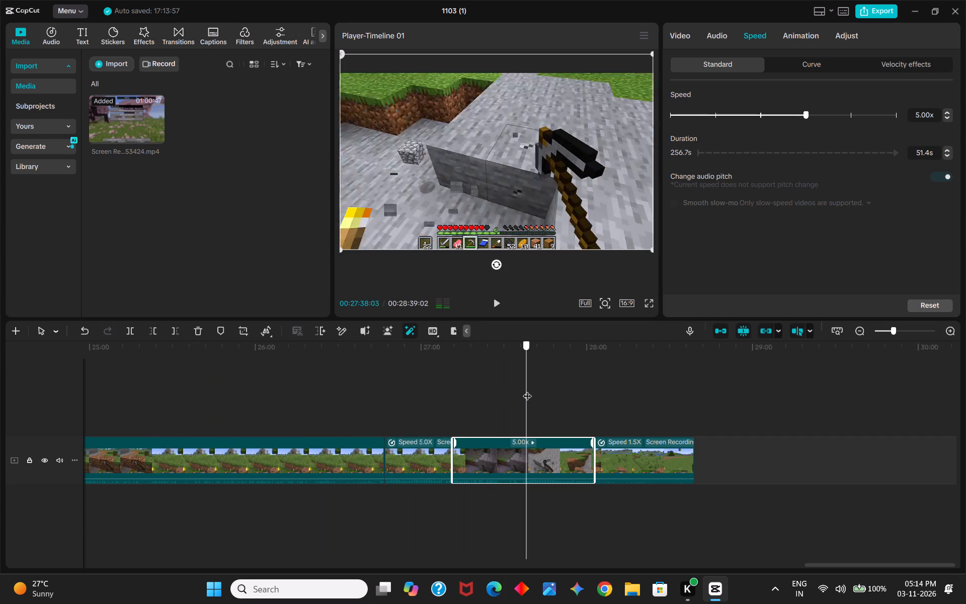
pyautogui.moveTo(527, 390); pyautogui.dragTo(532, 388)
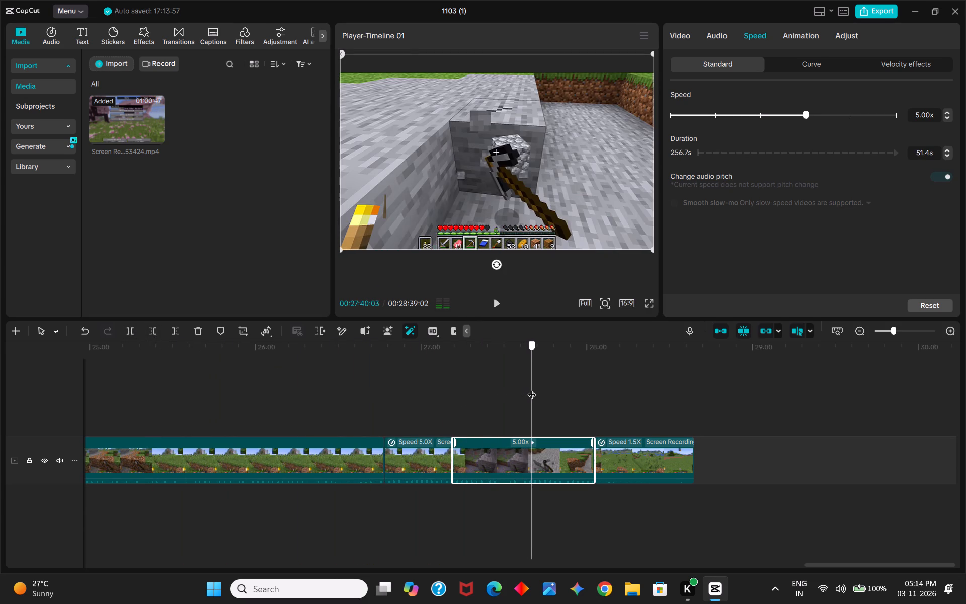
pyautogui.moveTo(532, 388); pyautogui.dragTo(539, 385)
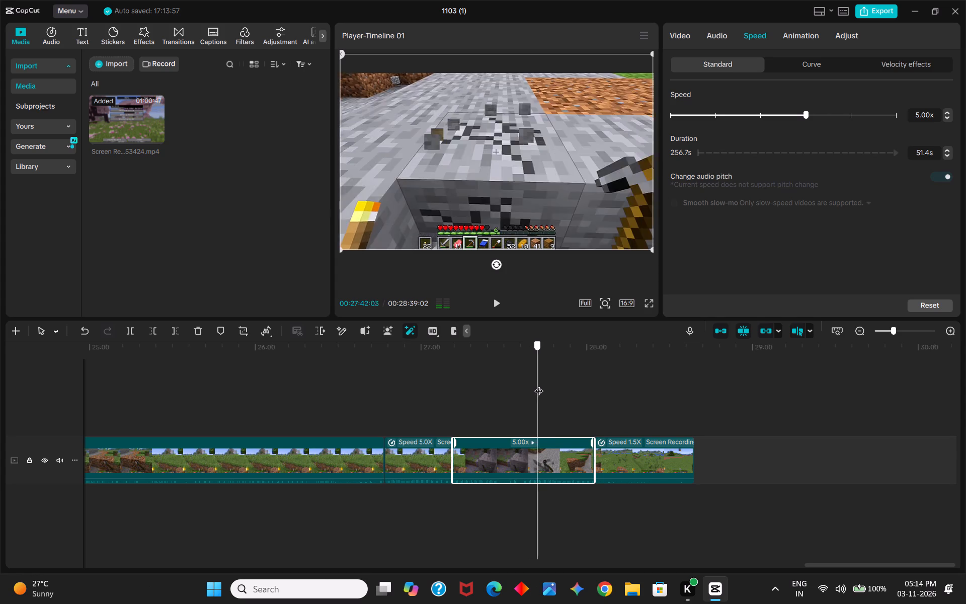
pyautogui.moveTo(539, 385); pyautogui.dragTo(535, 384)
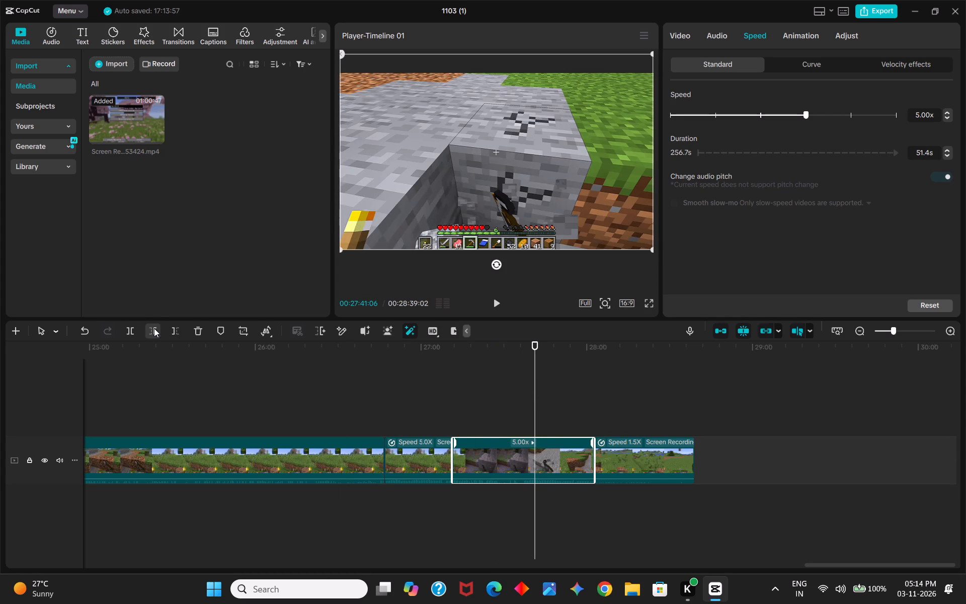
pyautogui.click(154, 328)
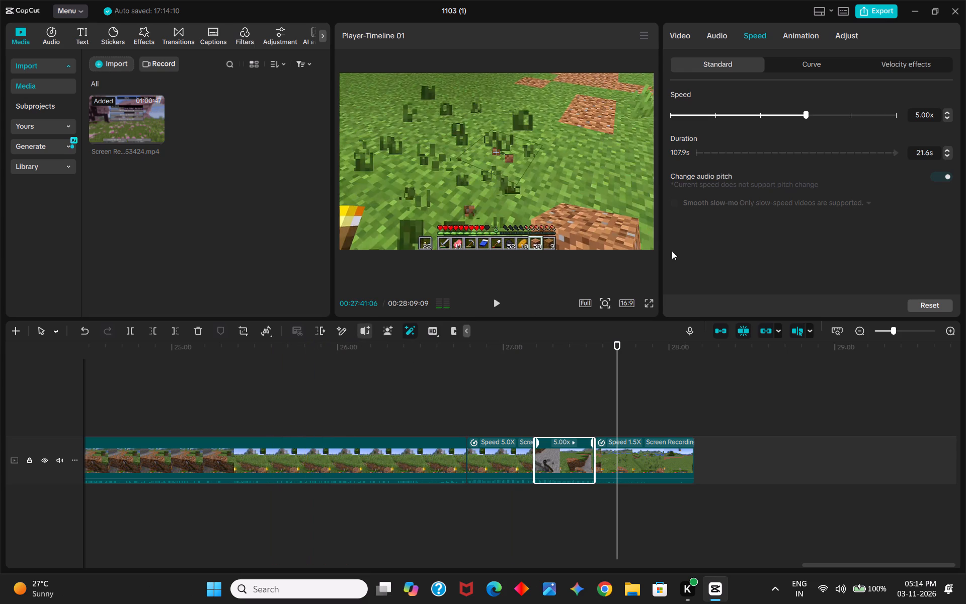
pyautogui.click(83, 333)
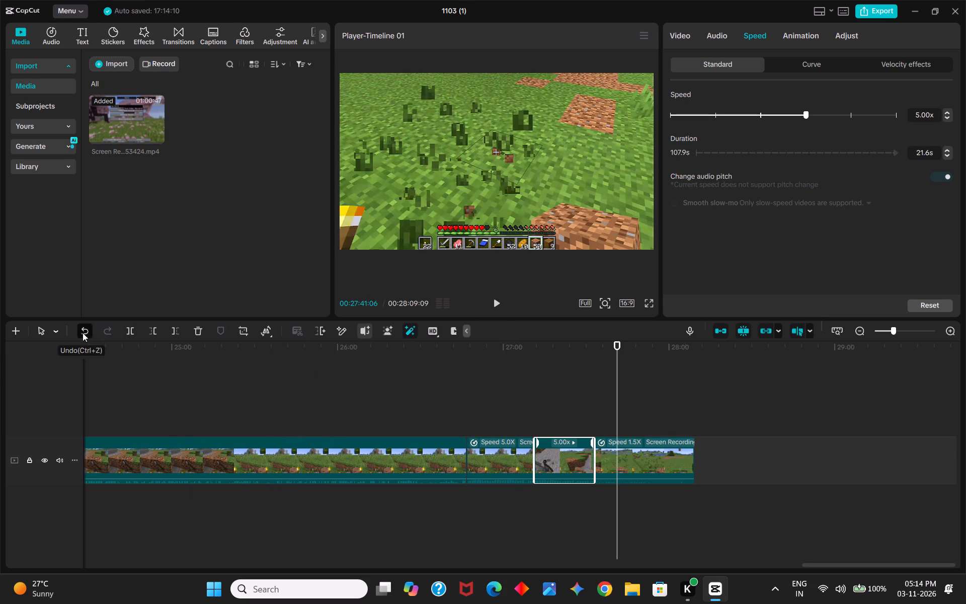
pyautogui.click(129, 333)
pyautogui.click(550, 448)
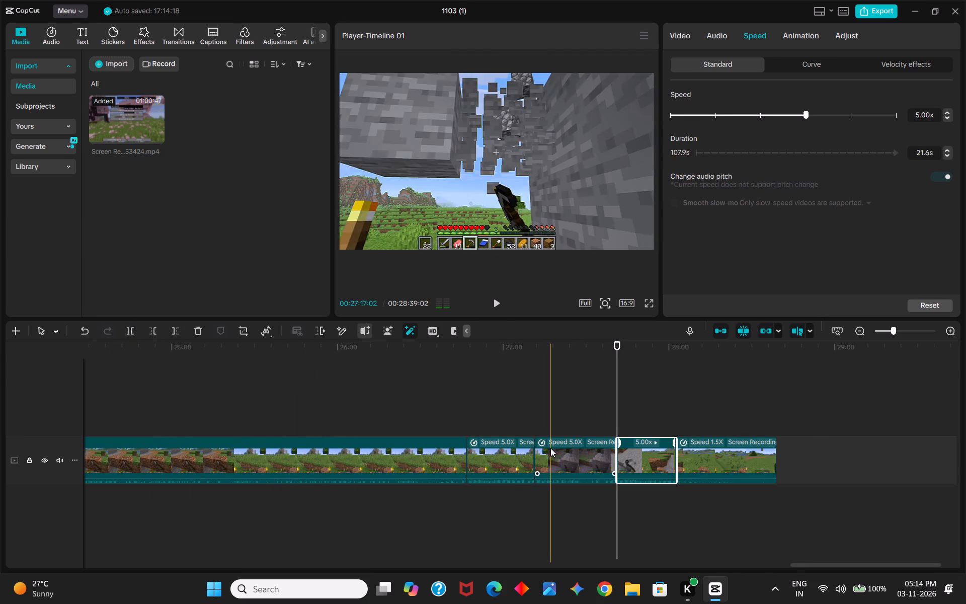
pyautogui.click(194, 328)
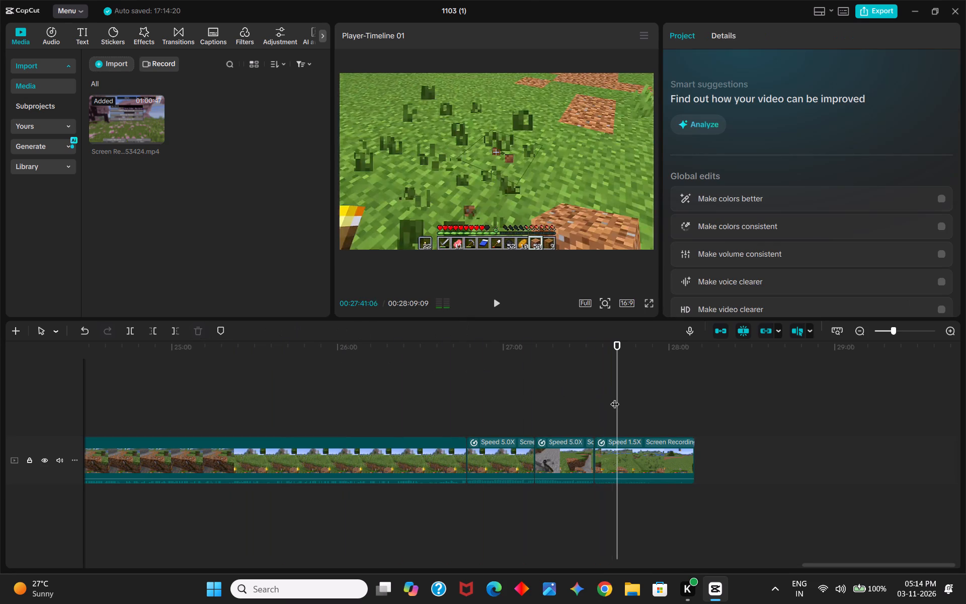
# Review the shortened mining footage from about 00:27:07 and trim away the start of the final 1.5x segment up to 00:27:57:04.
pyautogui.moveTo(615, 398); pyautogui.dragTo(524, 410)
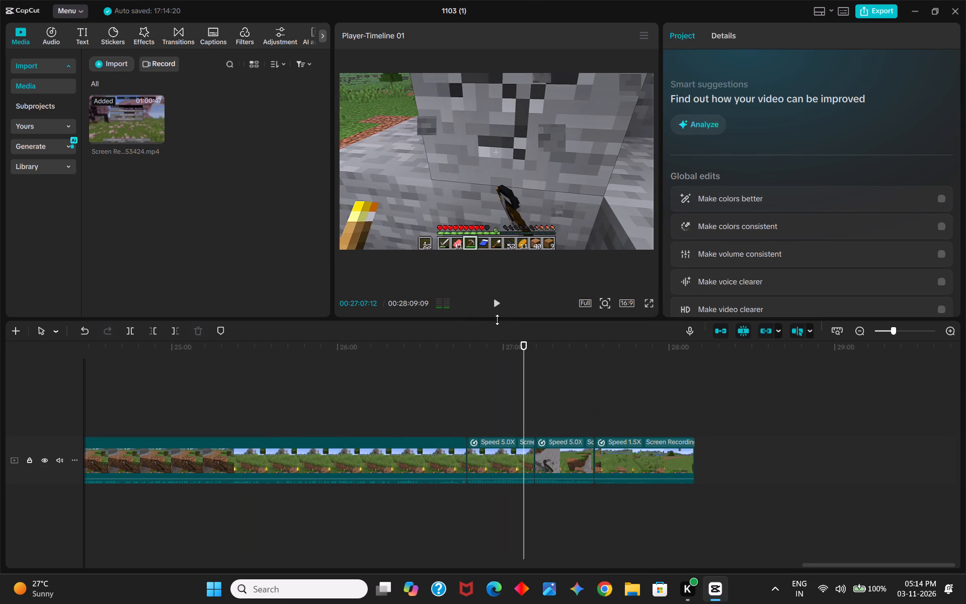
pyautogui.click(498, 309)
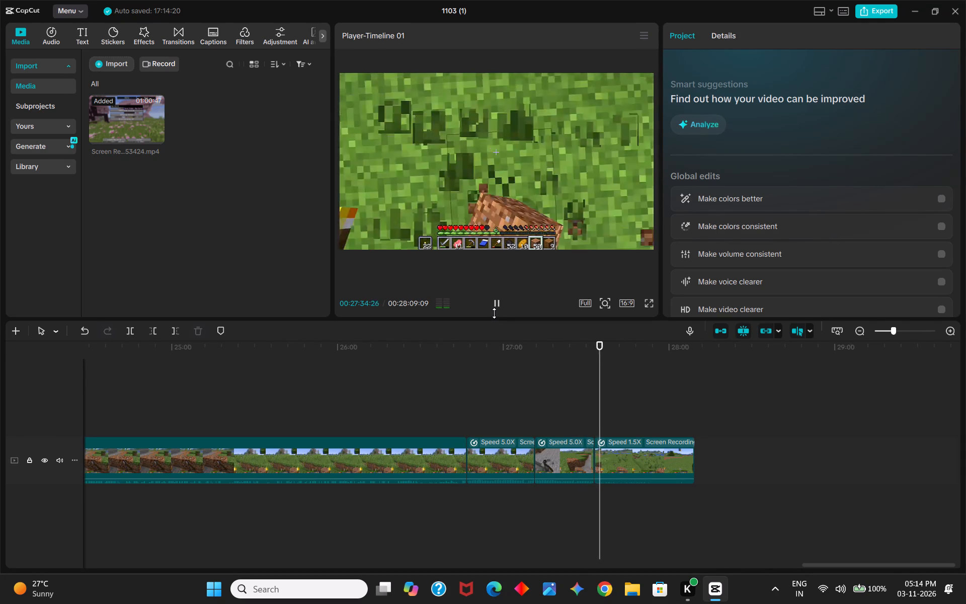
pyautogui.click(499, 304)
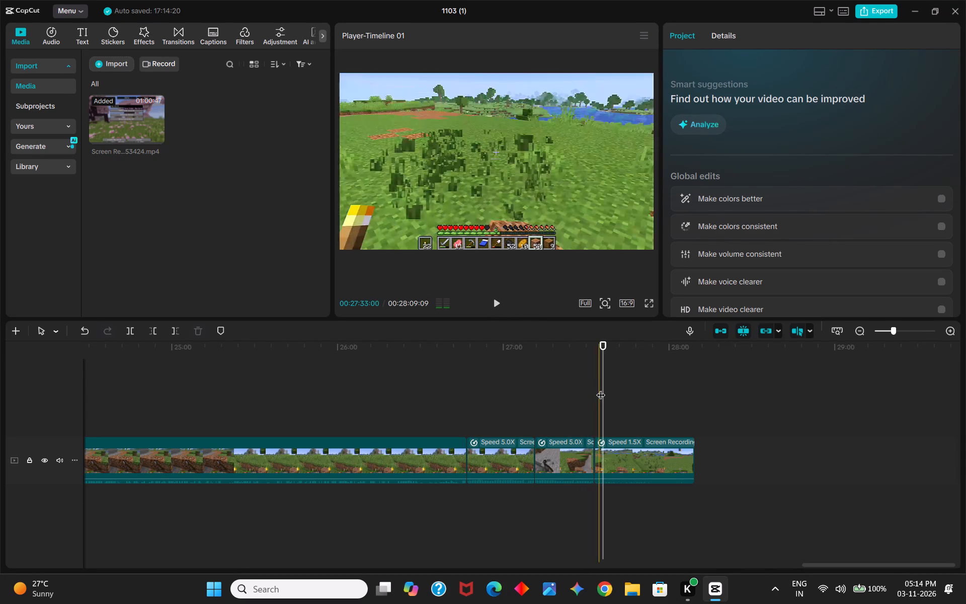
pyautogui.moveTo(602, 389); pyautogui.dragTo(630, 391)
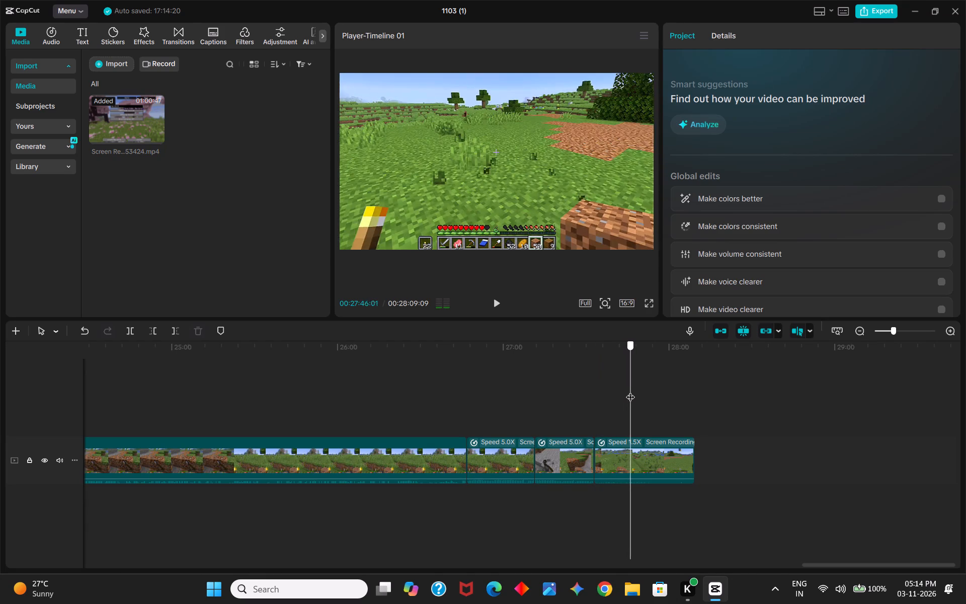
pyautogui.moveTo(630, 391); pyautogui.dragTo(658, 384)
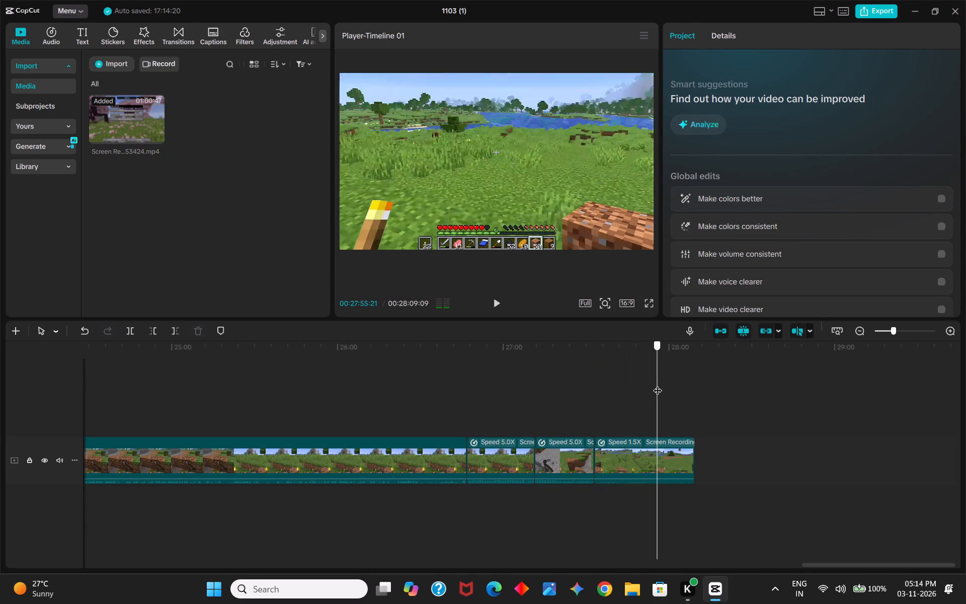
pyautogui.moveTo(658, 384); pyautogui.dragTo(661, 383)
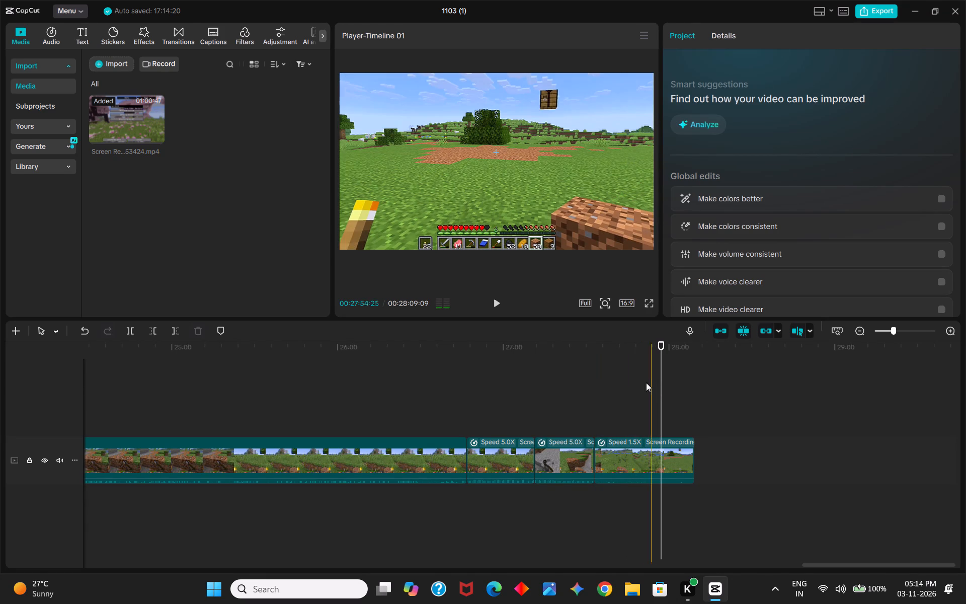
pyautogui.click(147, 332)
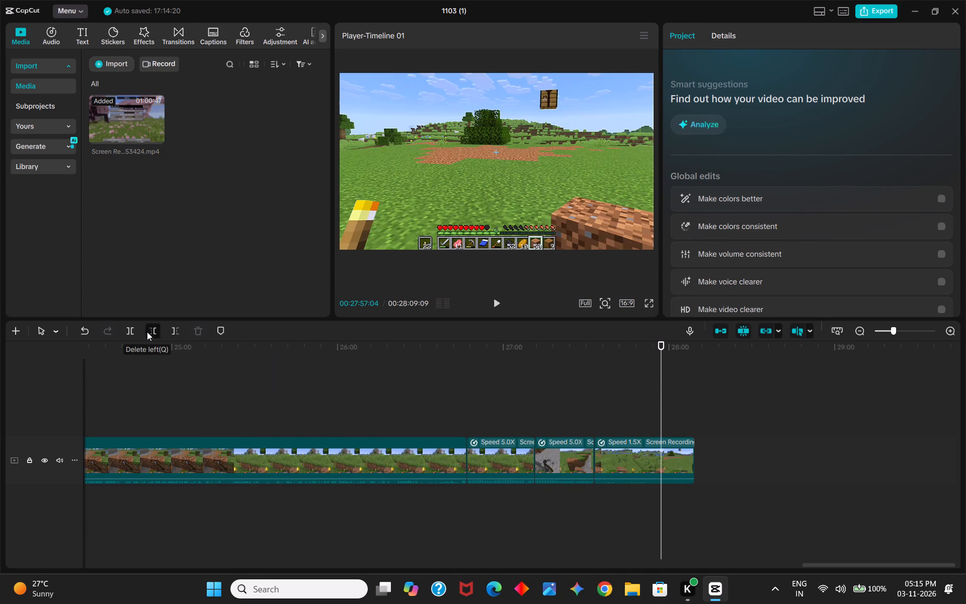
# Play back the join between the 5.0x mining segment and the trimmed final segment from about 00:27:33.
pyautogui.moveTo(697, 419); pyautogui.dragTo(667, 421)
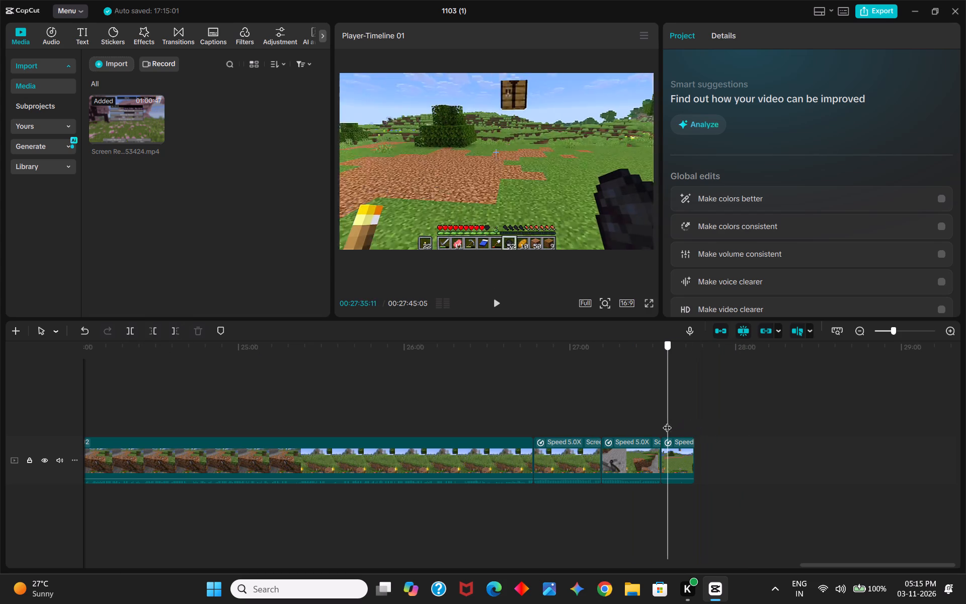
pyautogui.moveTo(667, 421); pyautogui.dragTo(659, 423)
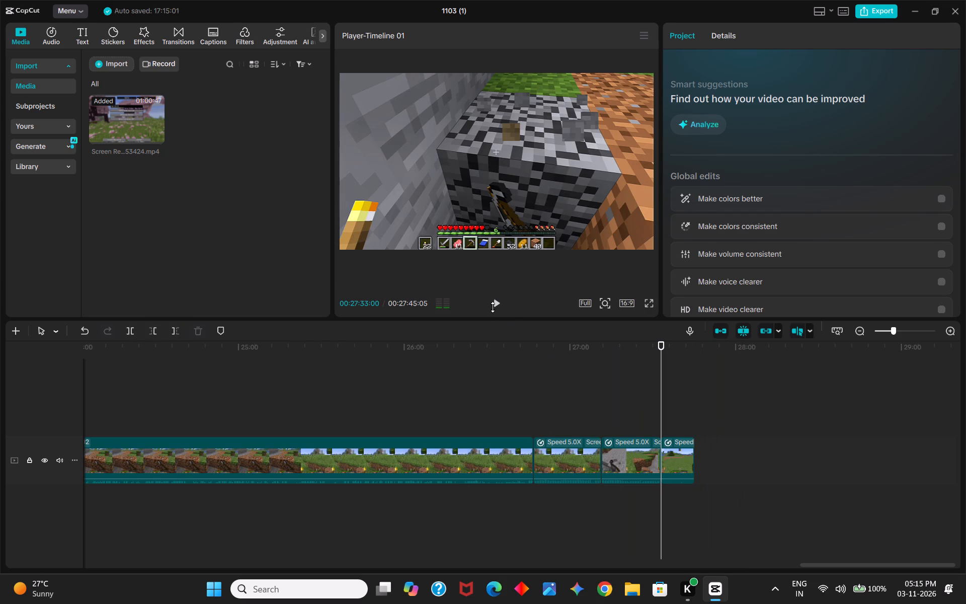
pyautogui.click(493, 307)
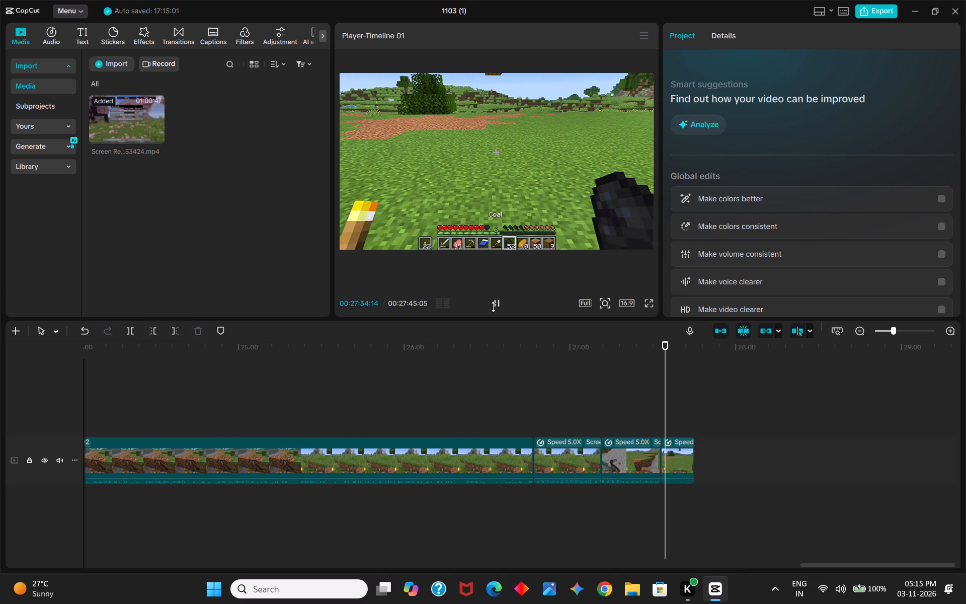